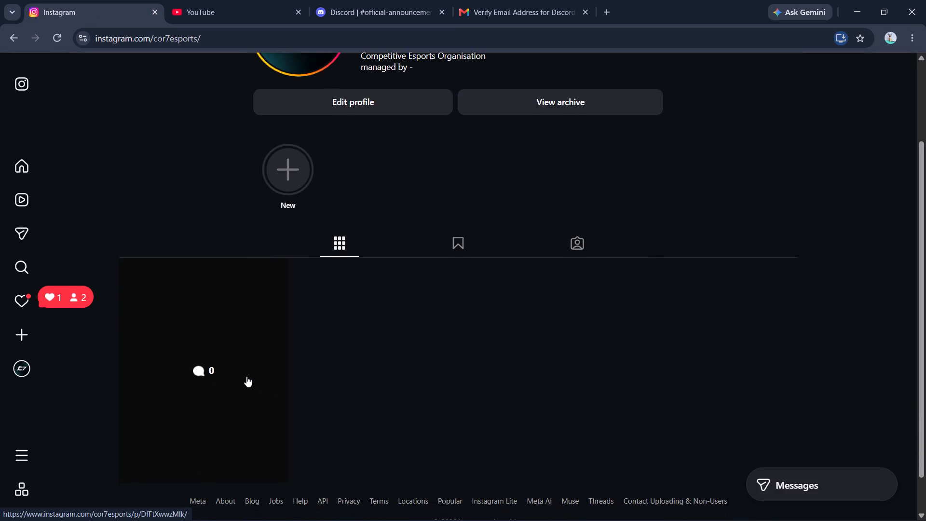
# Open the cor7esports "COMING SOON" tournament post on the profile and copy its link through the sharing options.
pyautogui.click(246, 376)
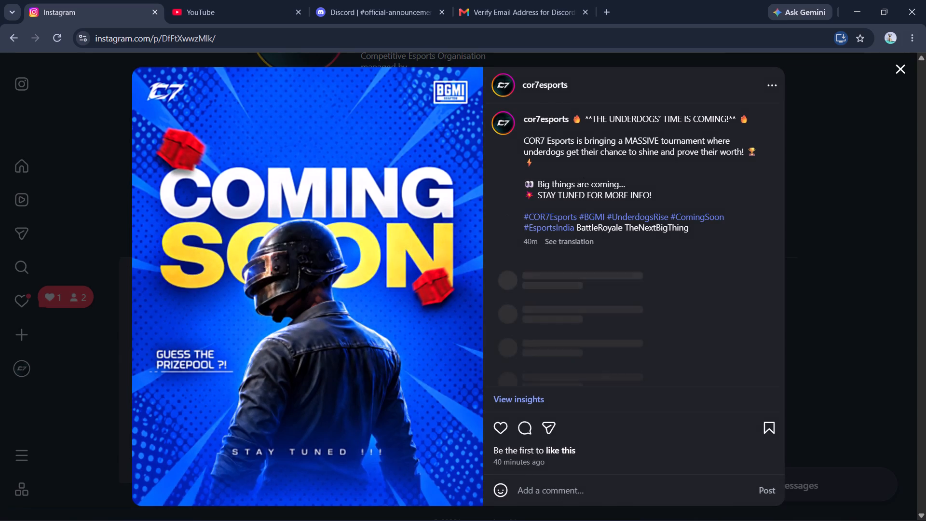
pyautogui.click(763, 88)
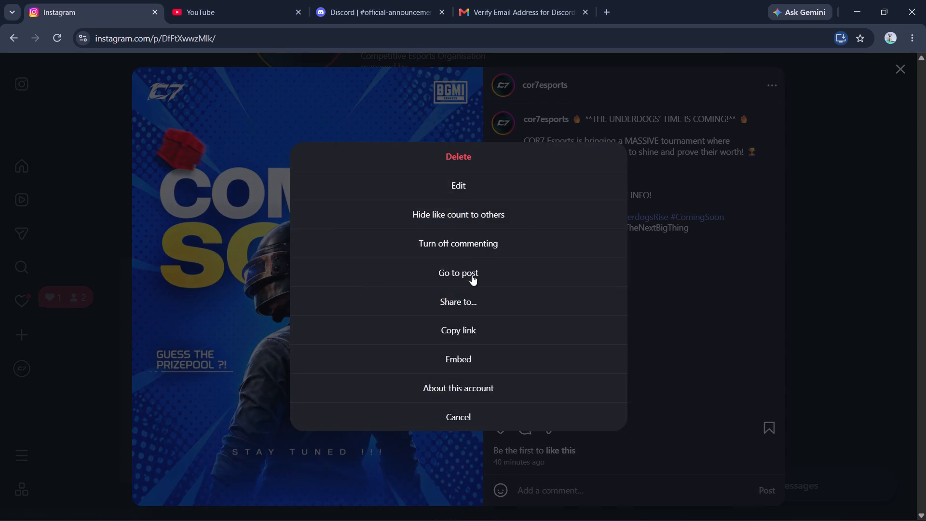
pyautogui.click(465, 301)
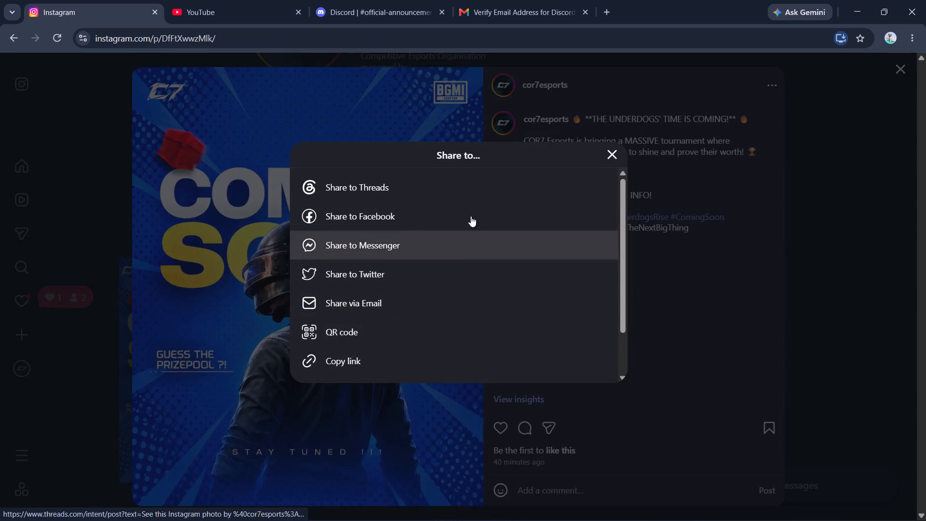
pyautogui.click(379, 361)
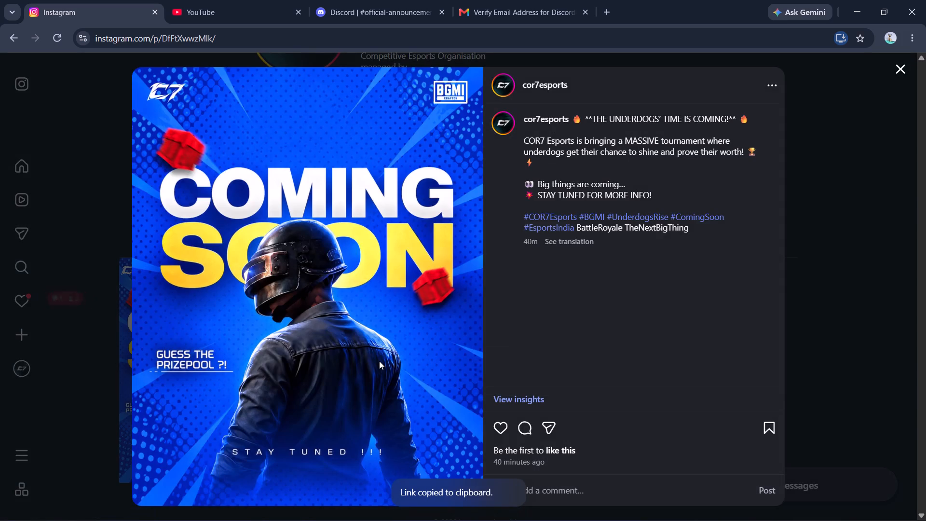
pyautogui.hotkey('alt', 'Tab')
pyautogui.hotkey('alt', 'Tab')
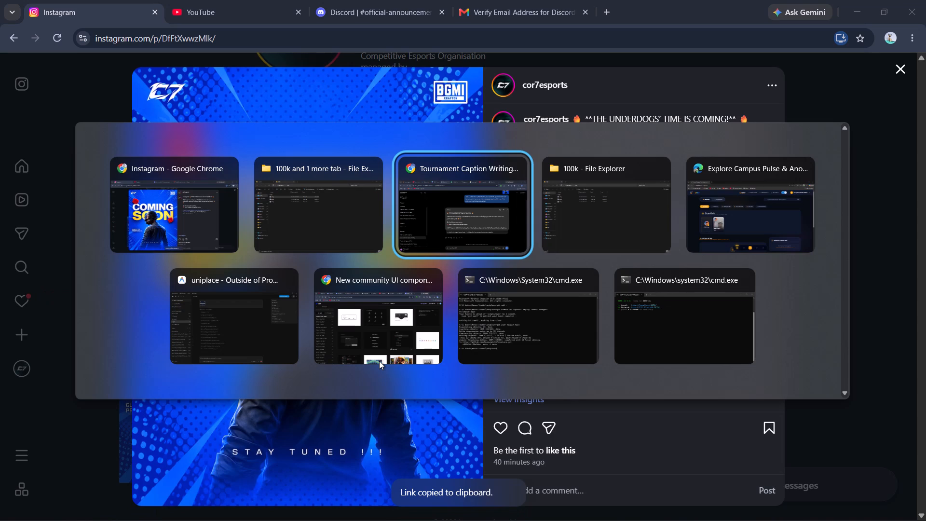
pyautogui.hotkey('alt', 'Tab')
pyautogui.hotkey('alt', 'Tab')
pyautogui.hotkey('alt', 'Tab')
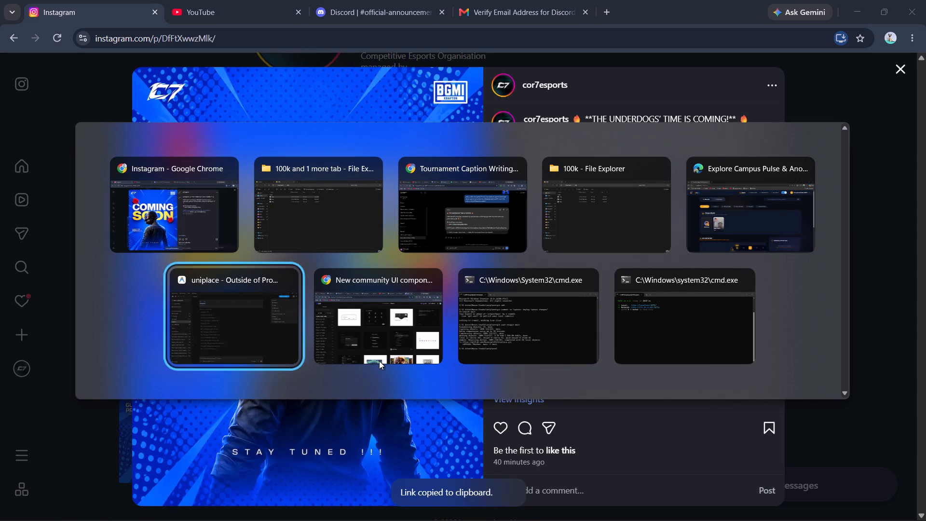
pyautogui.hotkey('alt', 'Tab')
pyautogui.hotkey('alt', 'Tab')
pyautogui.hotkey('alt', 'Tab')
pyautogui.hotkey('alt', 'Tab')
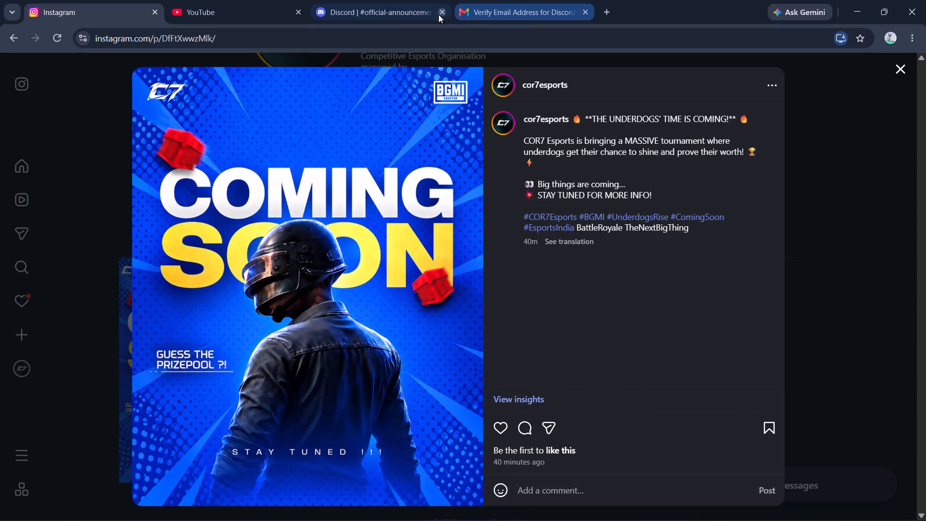
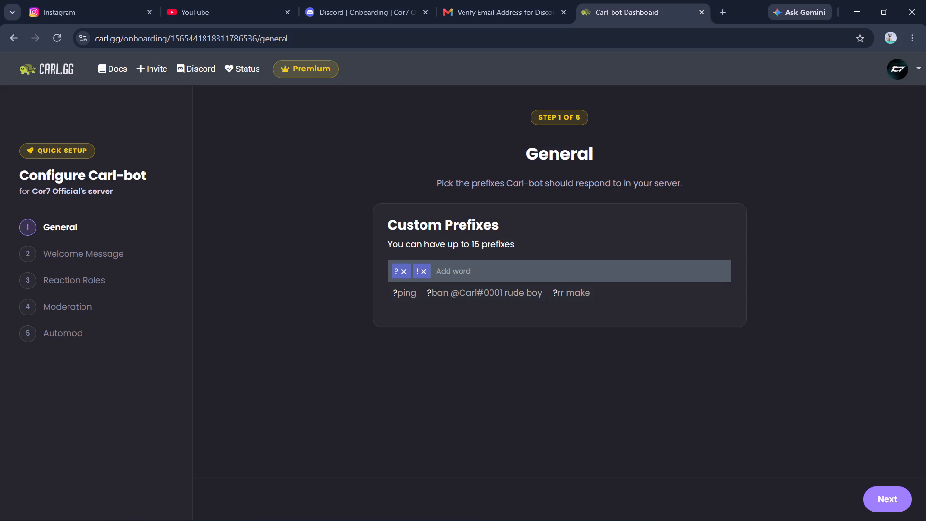
# Enter "bot" as a word in Carl-bot's custom prefixes and advance the quick setup to the welcome message.
pyautogui.write('bot')
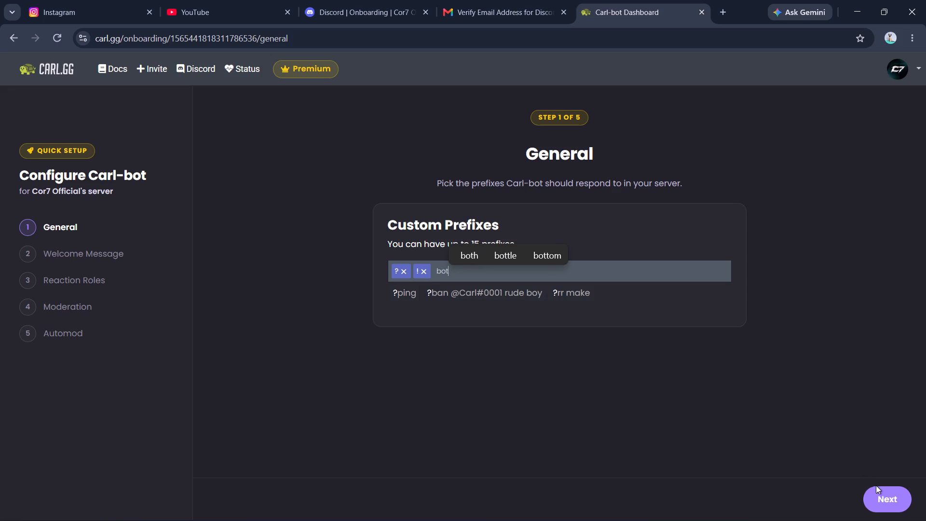
pyautogui.click(879, 488)
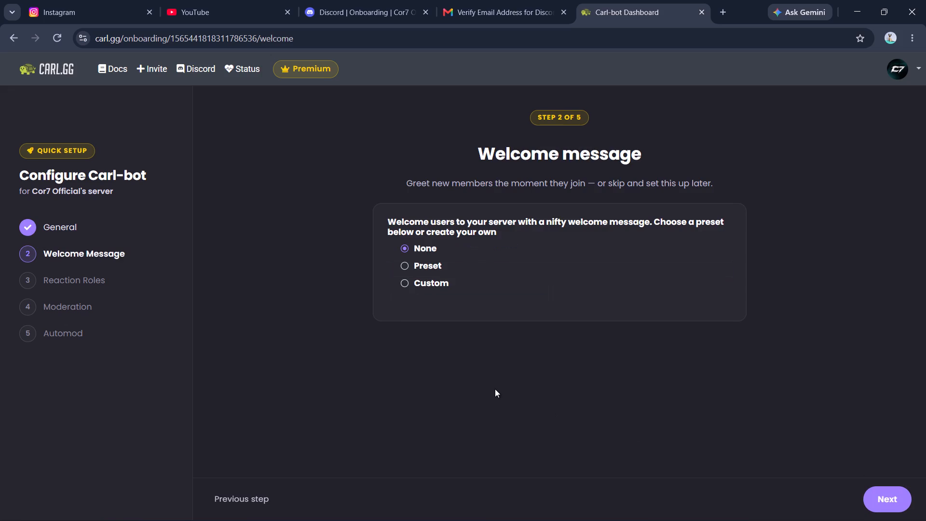
# Choose the Custom welcome message option and set its welcome channel to entrance.
pyautogui.click(430, 287)
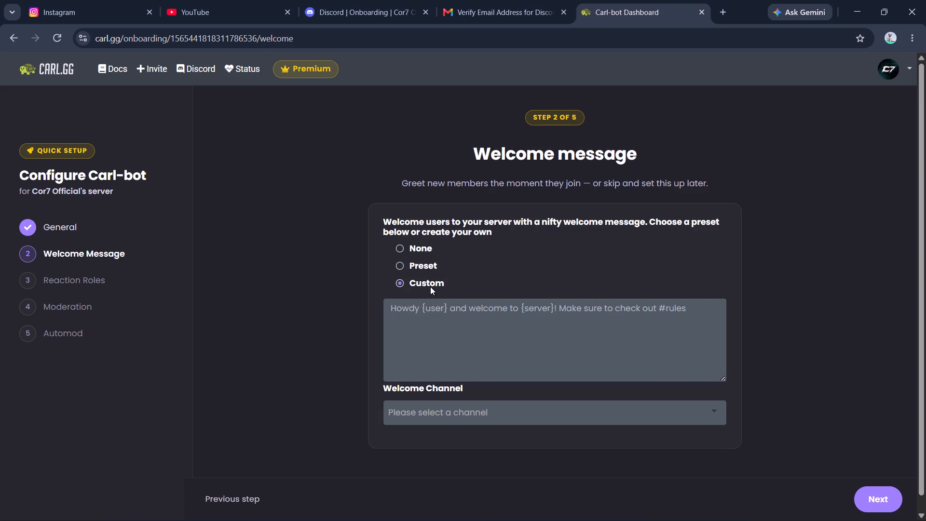
pyautogui.click(452, 330)
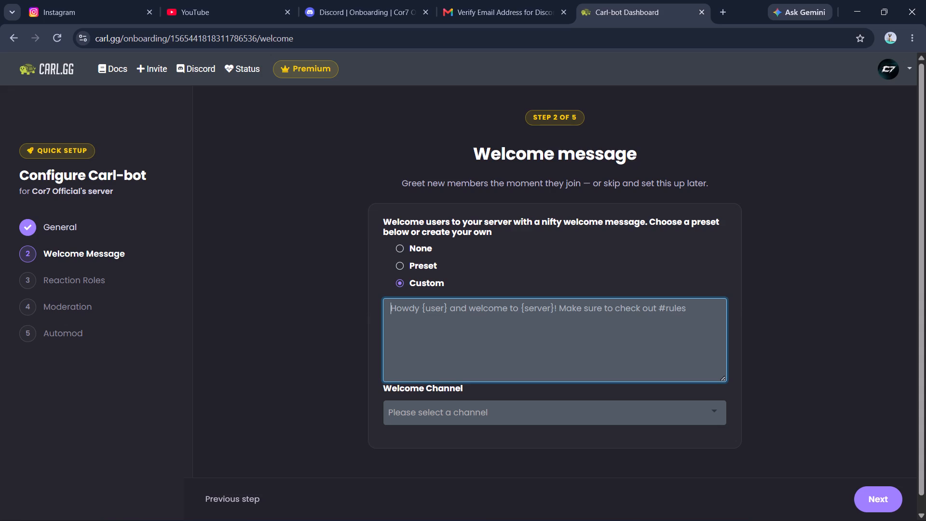
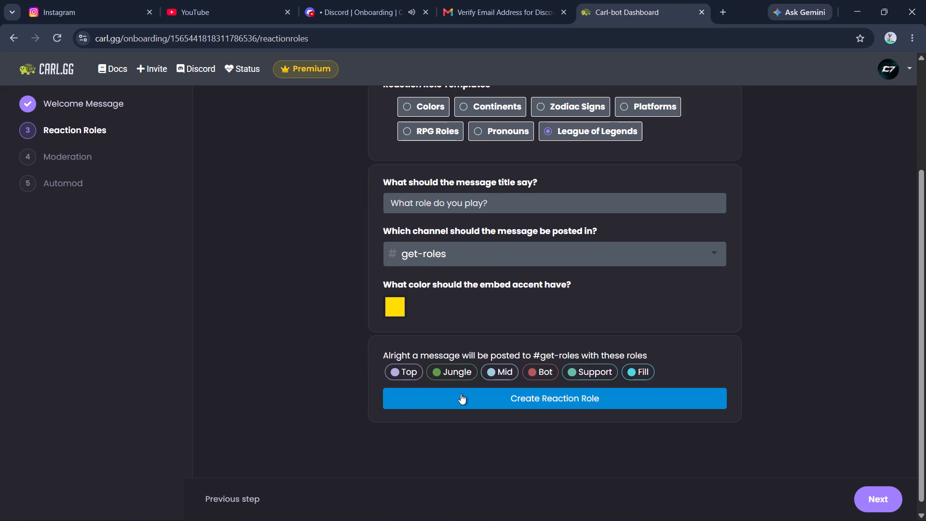
pyautogui.click(873, 496)
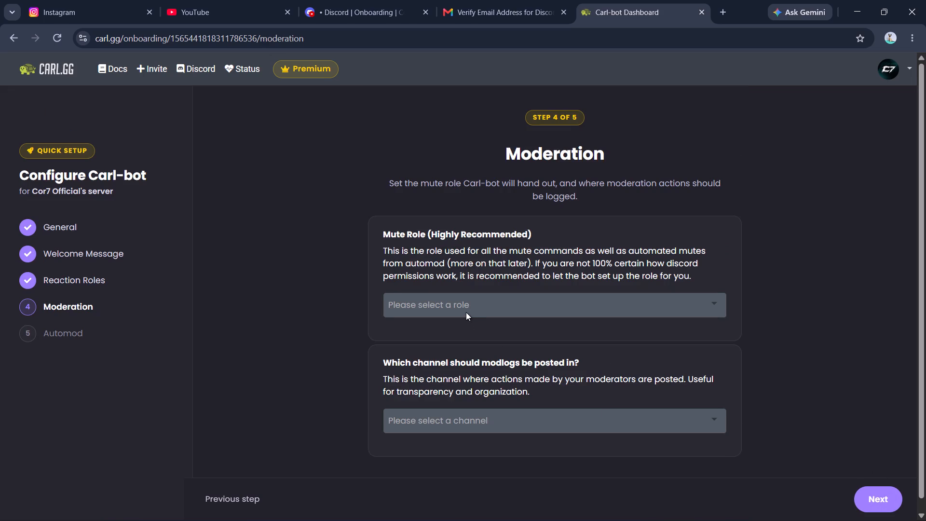
# Set the mute role to carl-bot and the modlogs channel to Create one for me, and continue to Automod.
pyautogui.click(466, 312)
pyautogui.click(431, 378)
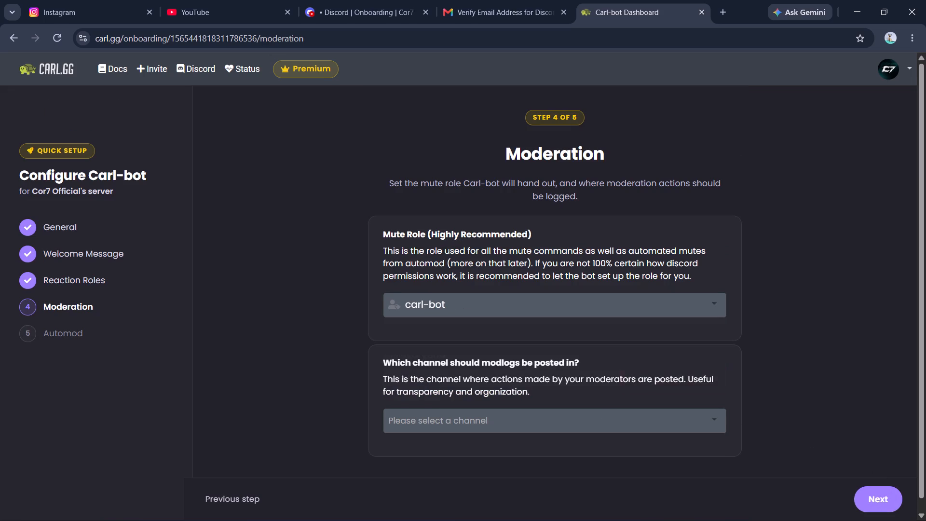
pyautogui.click(469, 418)
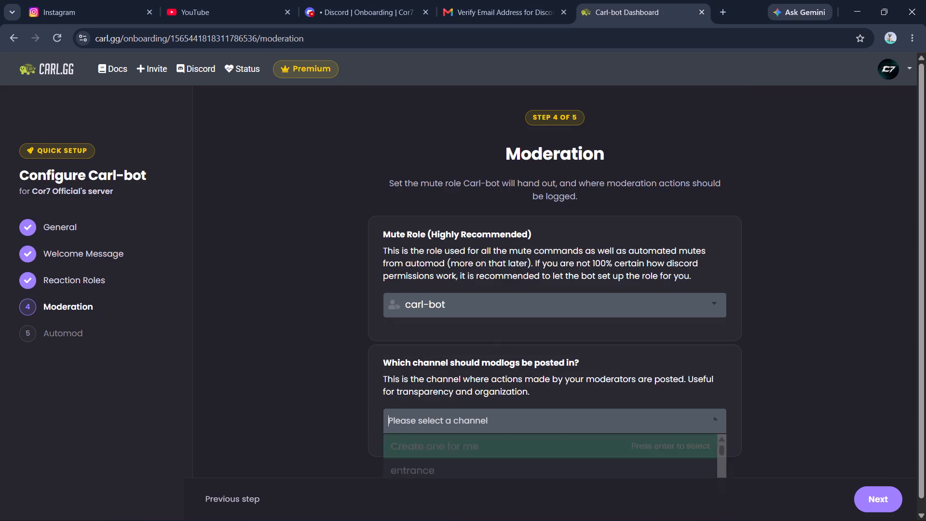
pyautogui.scroll(-2, 469, 418)
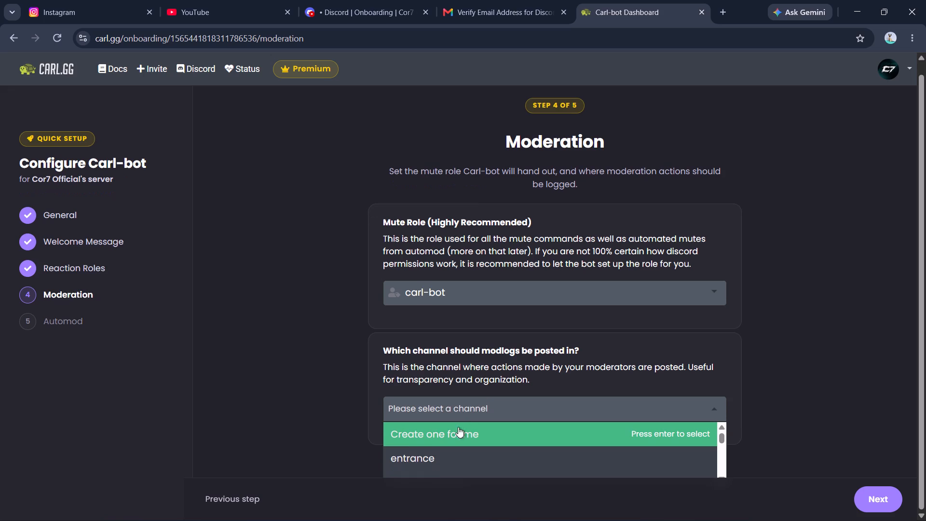
pyautogui.click(444, 439)
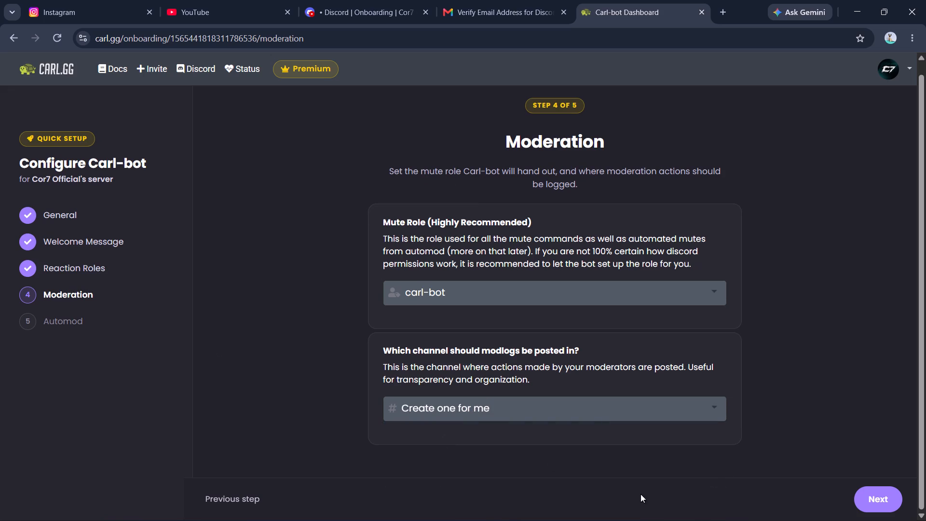
pyautogui.click(887, 498)
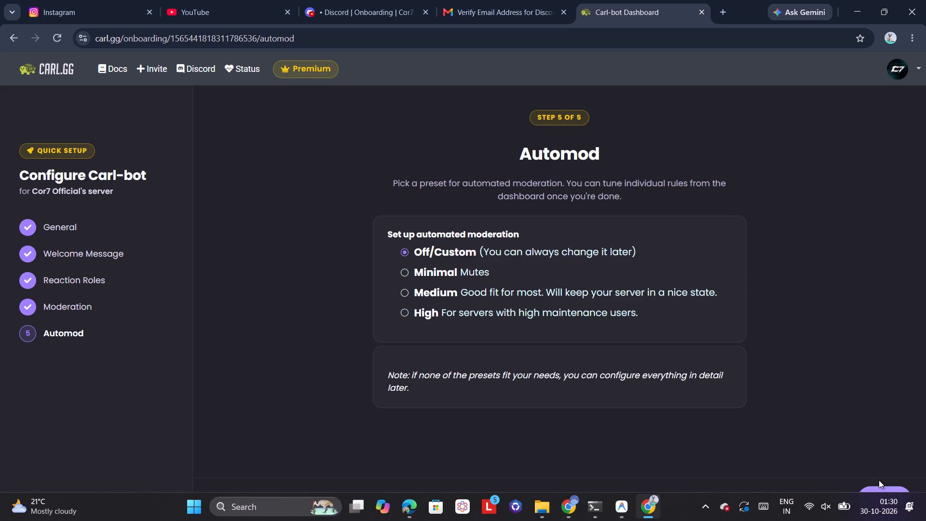
# Finish the quick setup with Automod left on Off/Custom and skip the Premium offer to reach the dashboard.
pyautogui.click(889, 489)
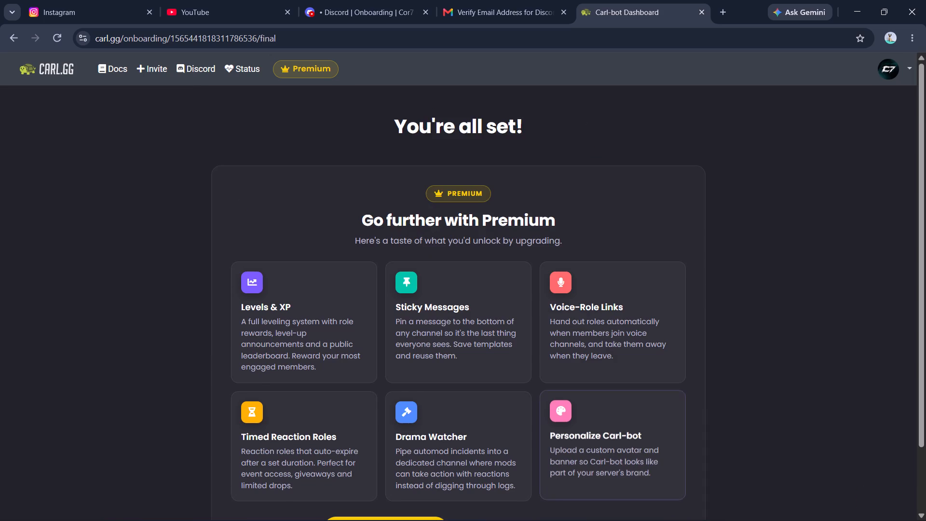
pyautogui.scroll(-1, 610, 452)
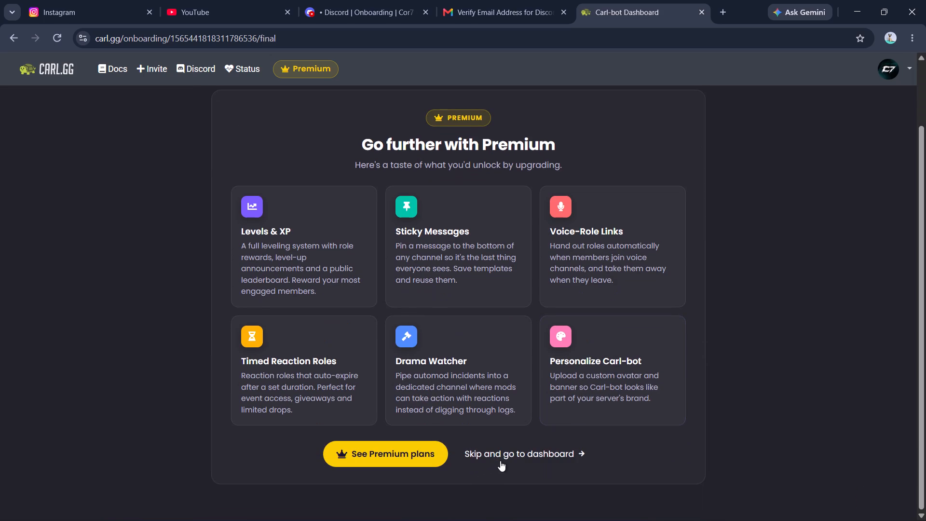
pyautogui.click(507, 457)
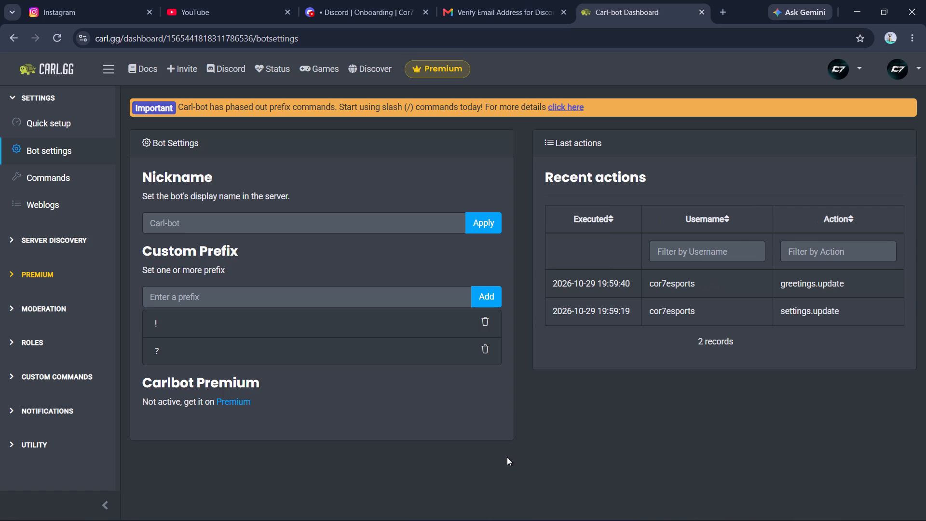
# Restart the quick setup, make "bot" the only custom prefix by adding it and removing "?" and "!", and continue.
pyautogui.click(43, 120)
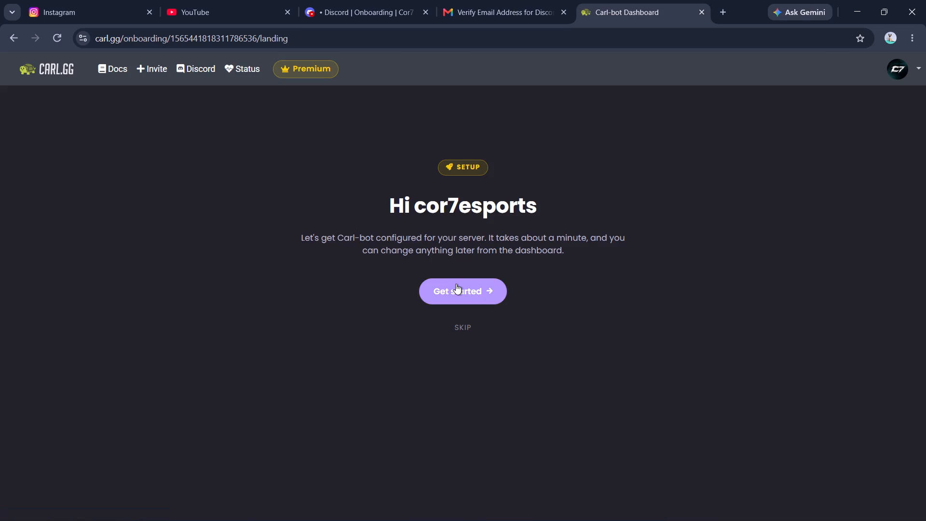
pyautogui.click(455, 284)
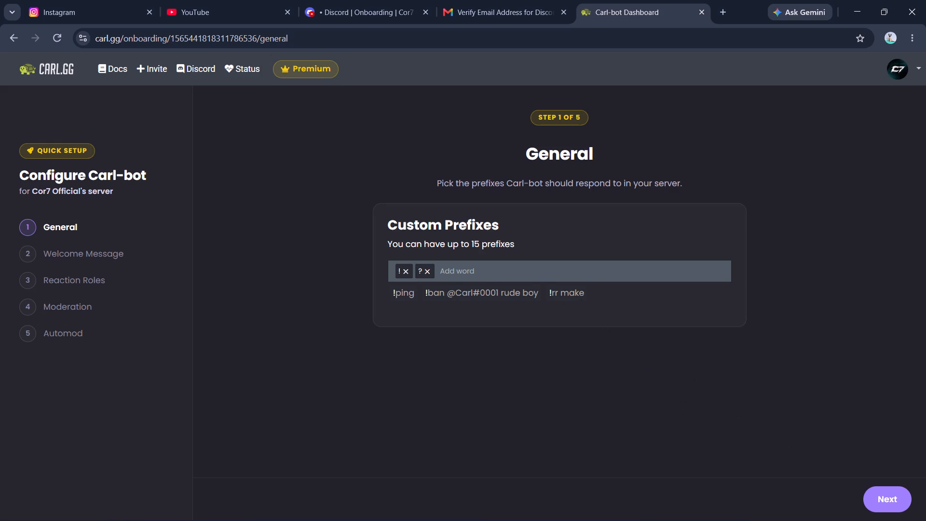
pyautogui.click(527, 274)
pyautogui.write('bot')
pyautogui.press('Return')
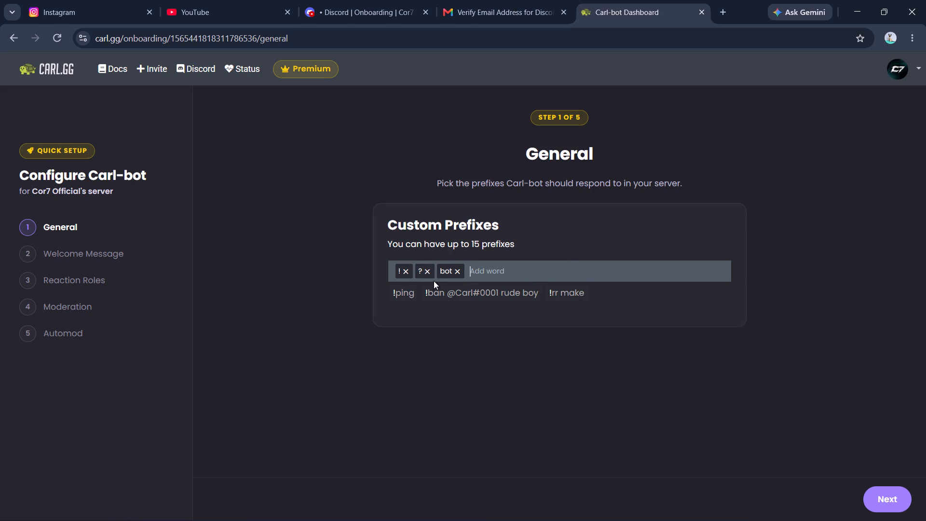
pyautogui.click(427, 274)
pyautogui.click(409, 271)
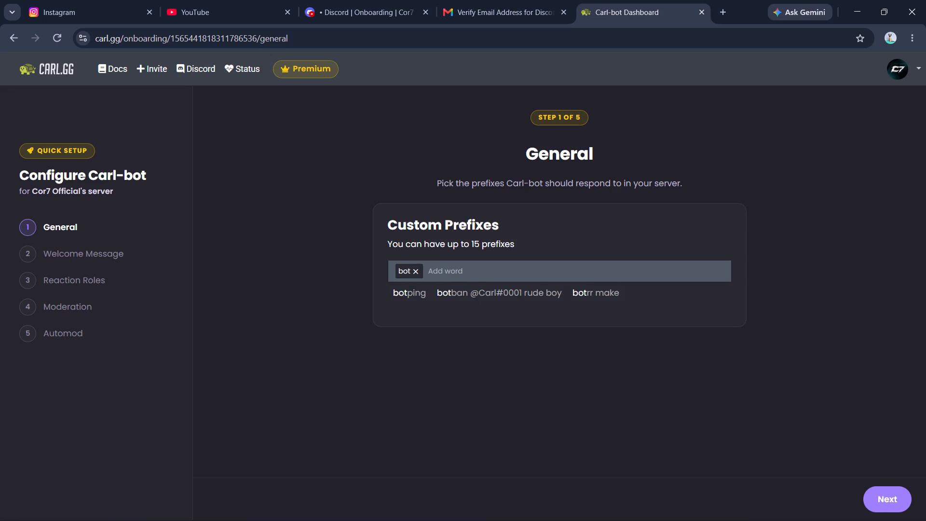
pyautogui.click(878, 496)
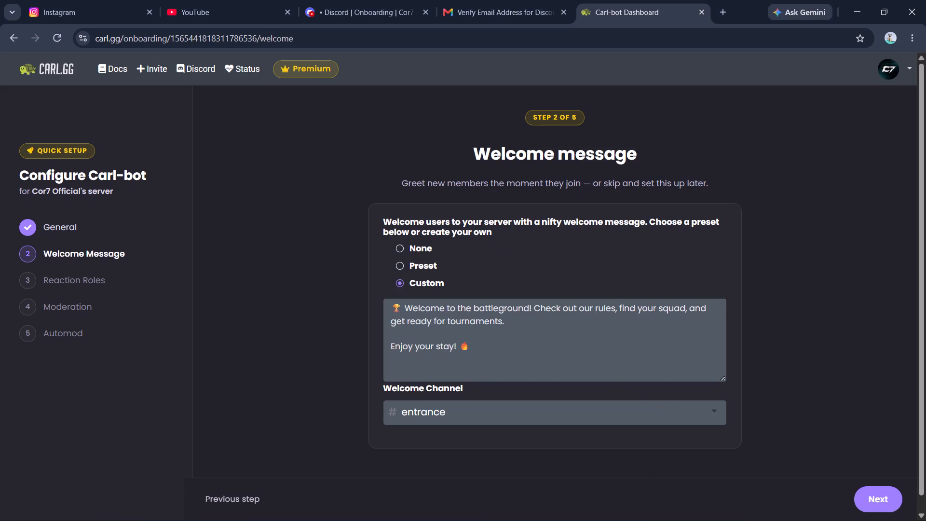
# Complete the remaining quick setup pages with the League of Legends template selected and Automod on Off/Custom, and return to the dashboard.
pyautogui.click(876, 506)
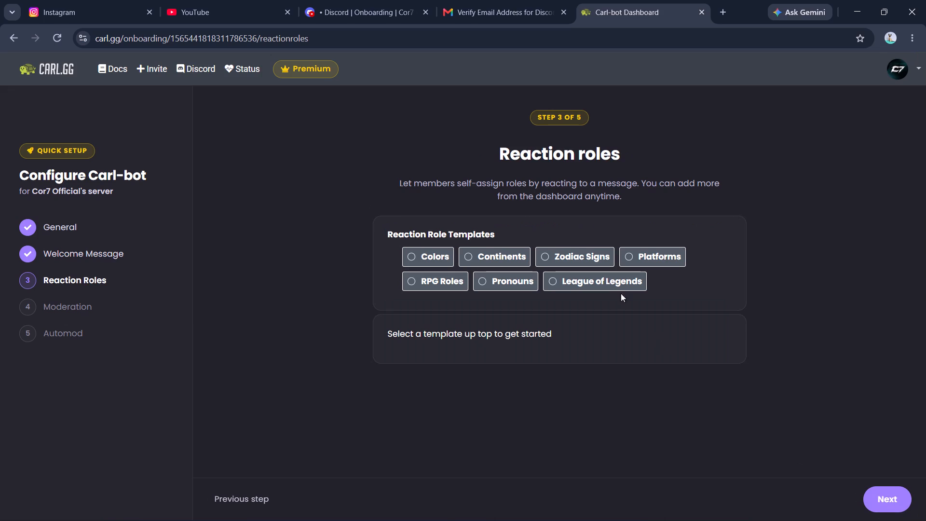
pyautogui.click(616, 289)
pyautogui.click(892, 494)
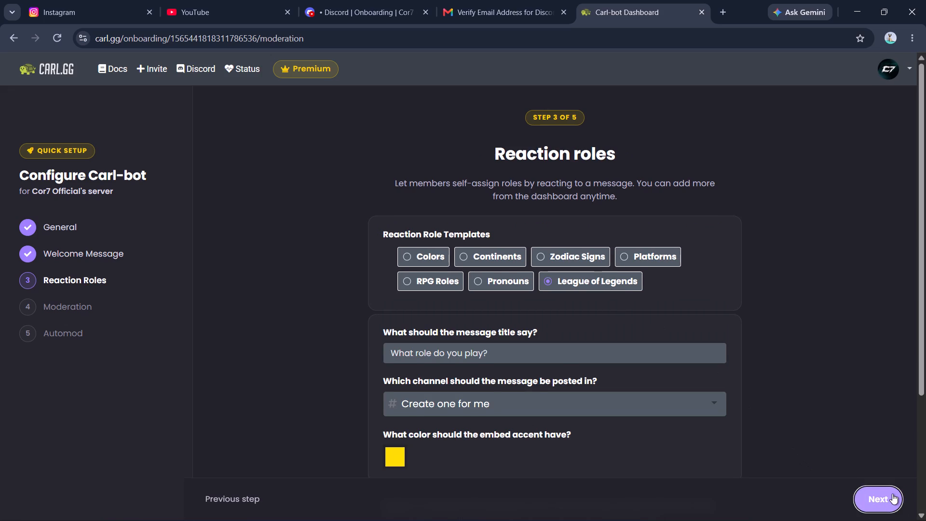
pyautogui.click(892, 494)
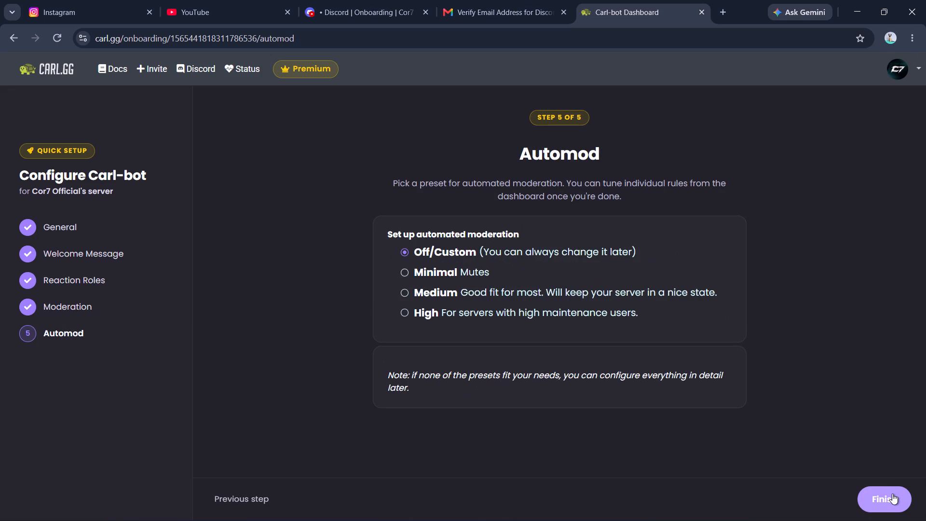
pyautogui.click(892, 494)
pyautogui.scroll(-5, 527, 342)
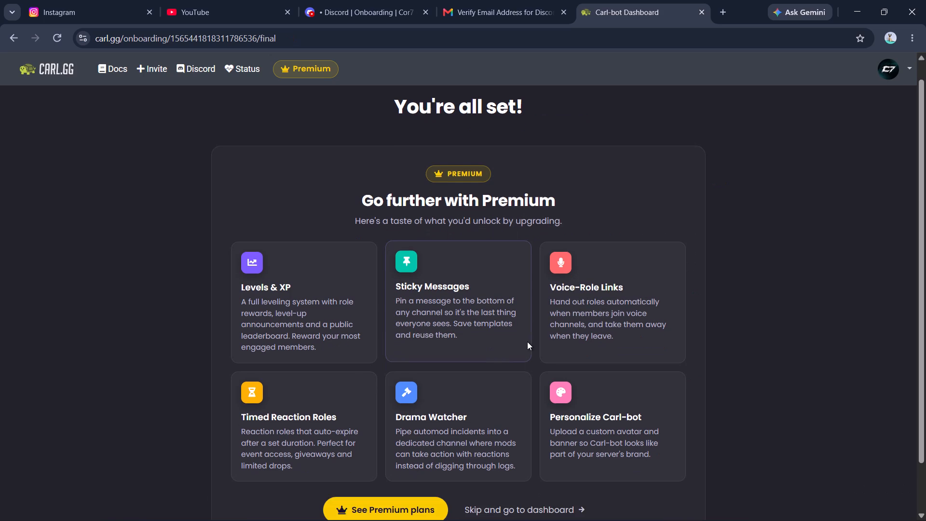
pyautogui.scroll(2, 510, 341)
pyautogui.scroll(-3, 510, 341)
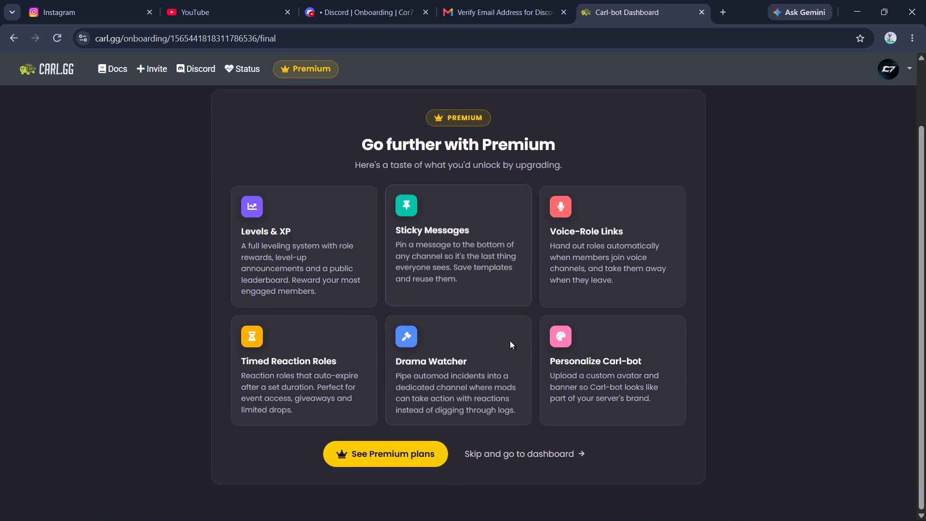
pyautogui.click(525, 457)
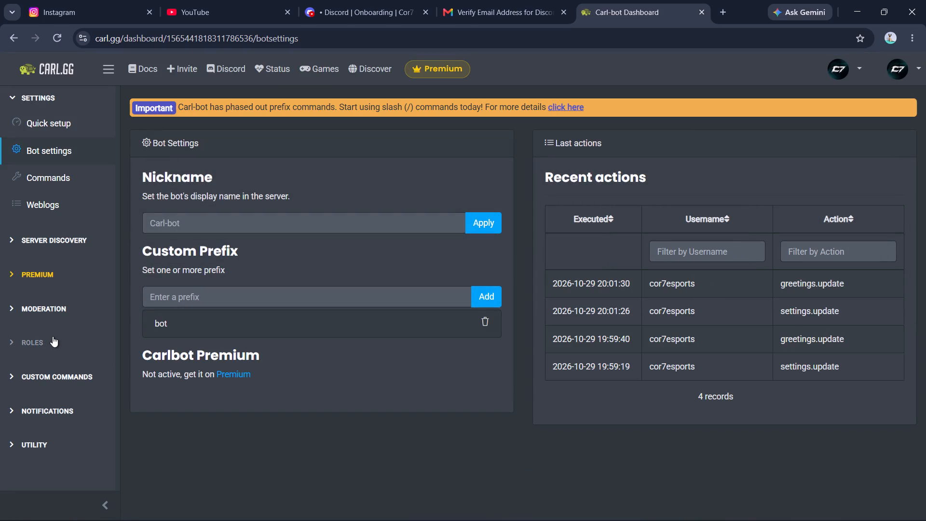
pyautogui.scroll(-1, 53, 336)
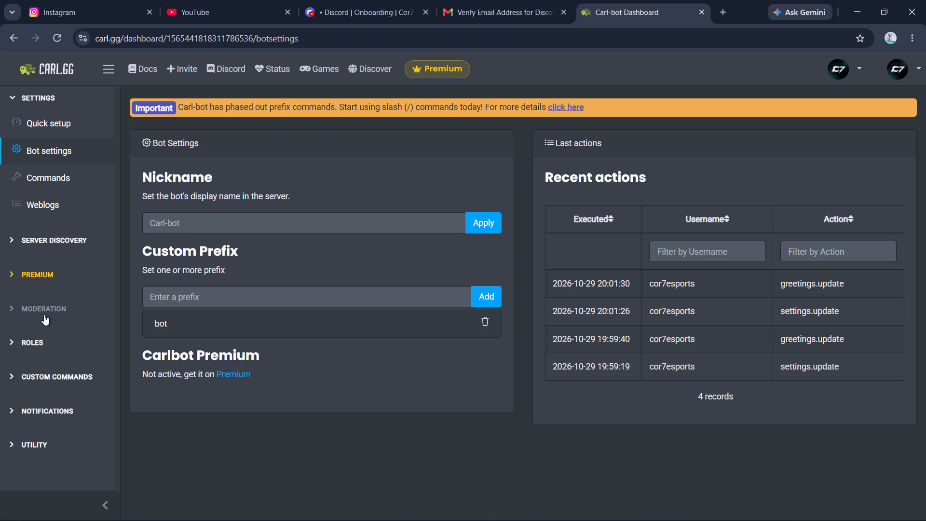
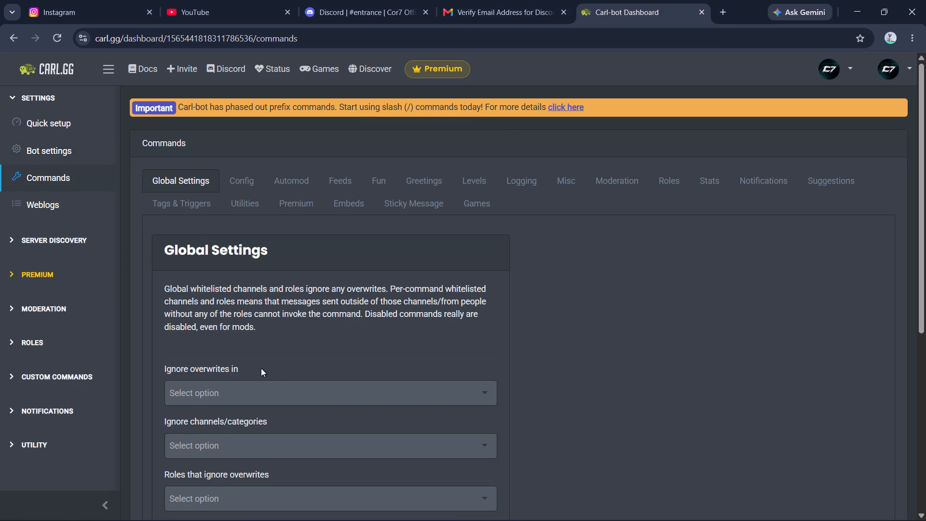
# Look through Carl-bot's role commands, the Tags, Triggers and Autofeeds pages, and the Game Alert and Twitch notification pages.
pyautogui.scroll(-4, 261, 368)
pyautogui.scroll(2, 261, 368)
pyautogui.click(670, 180)
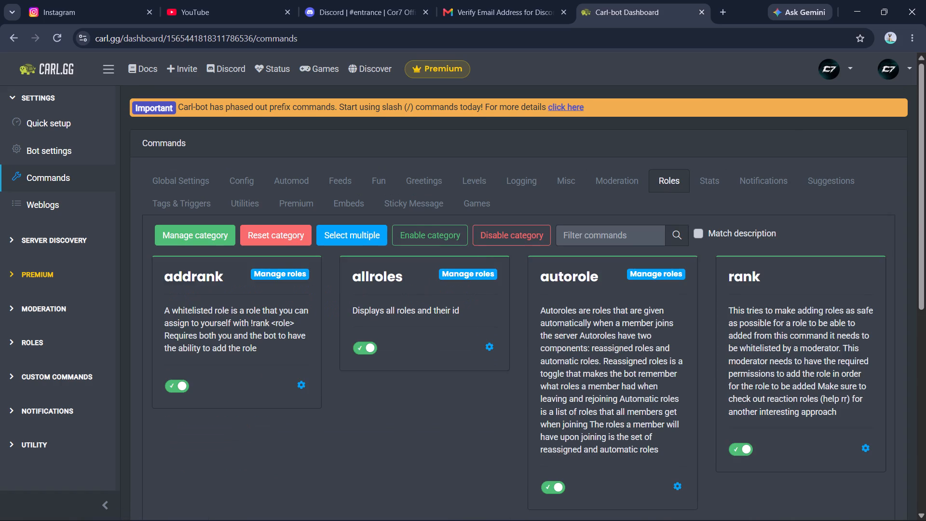
pyautogui.scroll(-4, 192, 350)
pyautogui.scroll(3, 192, 350)
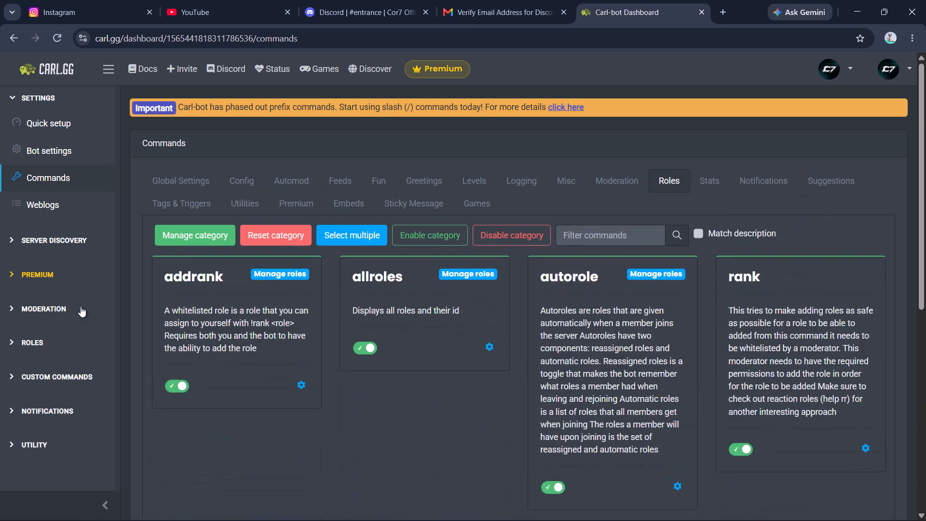
pyautogui.click(59, 233)
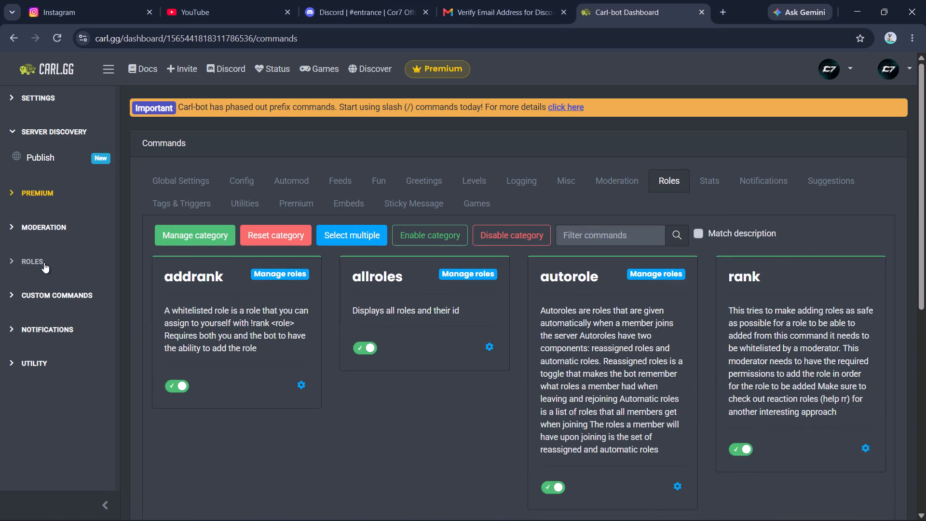
pyautogui.click(43, 267)
pyautogui.click(54, 323)
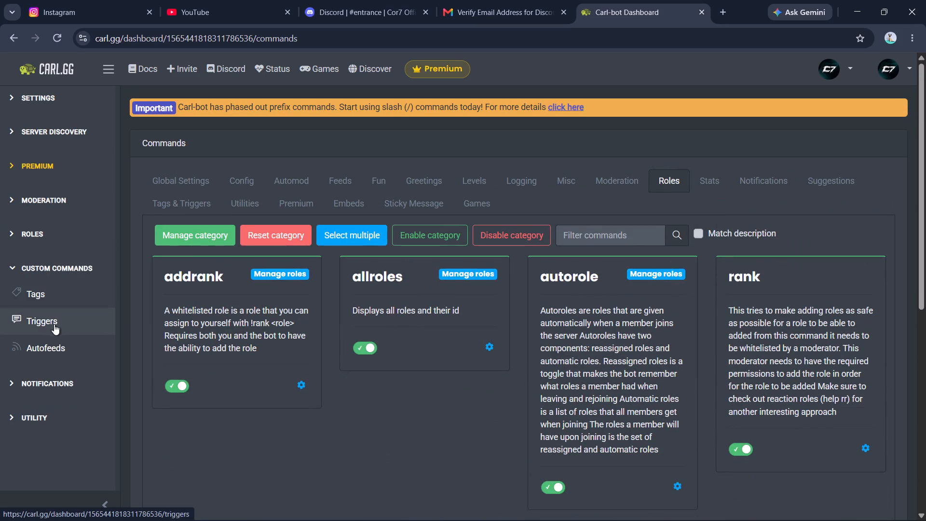
pyautogui.click(68, 297)
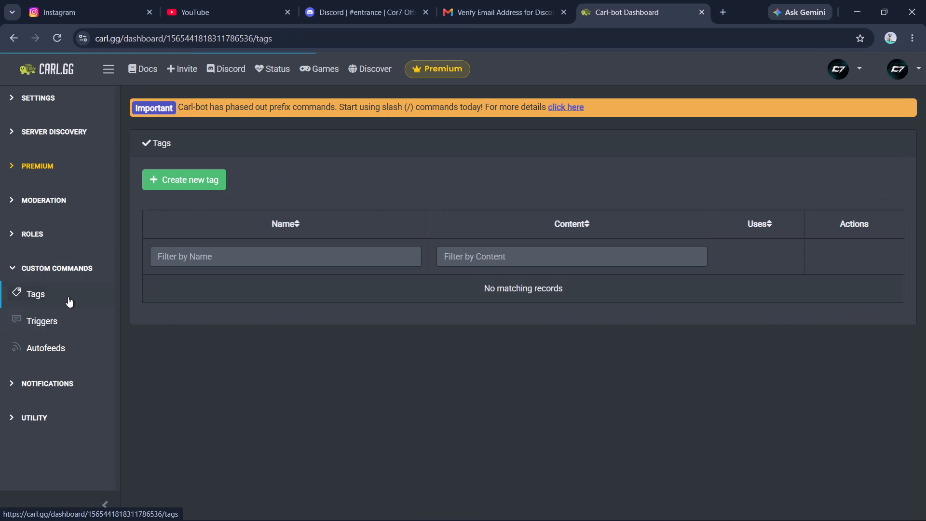
pyautogui.click(64, 317)
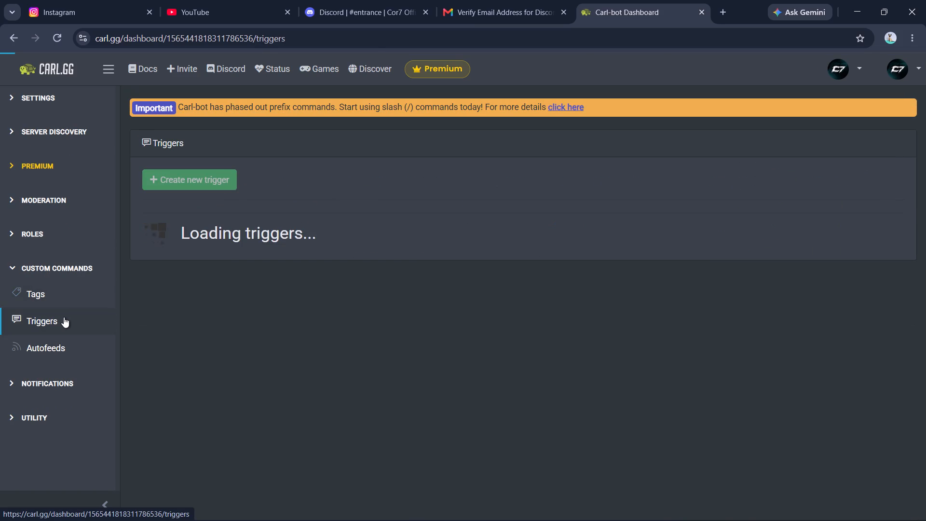
pyautogui.click(68, 359)
pyautogui.click(61, 380)
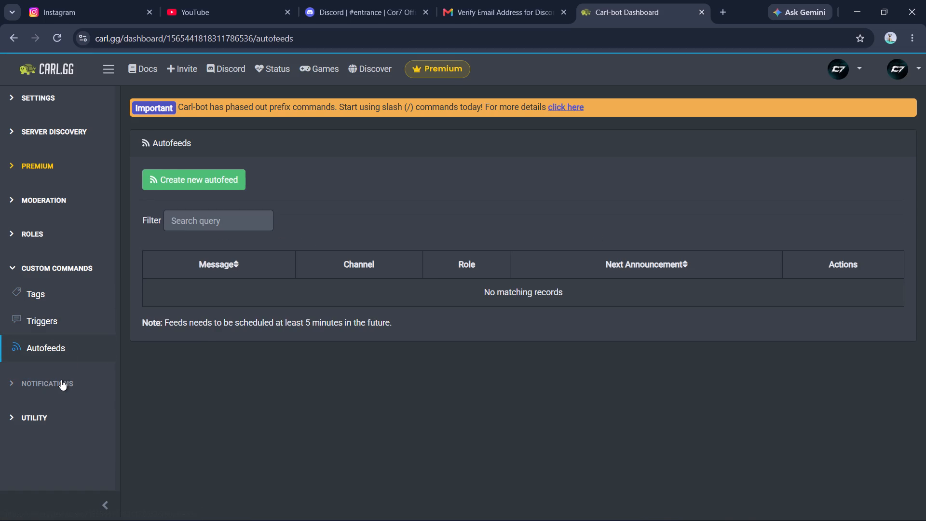
pyautogui.click(71, 324)
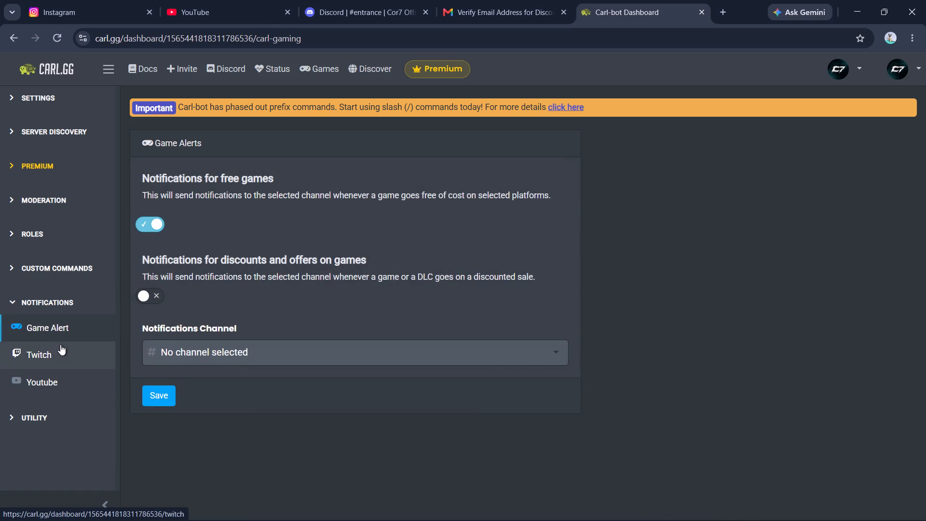
pyautogui.click(60, 344)
# Start adding a YouTube channel to Carl-bot's Youtube notifications, with the Cor7 eSport channel page's address copied from YouTube as the link.
pyautogui.click(51, 383)
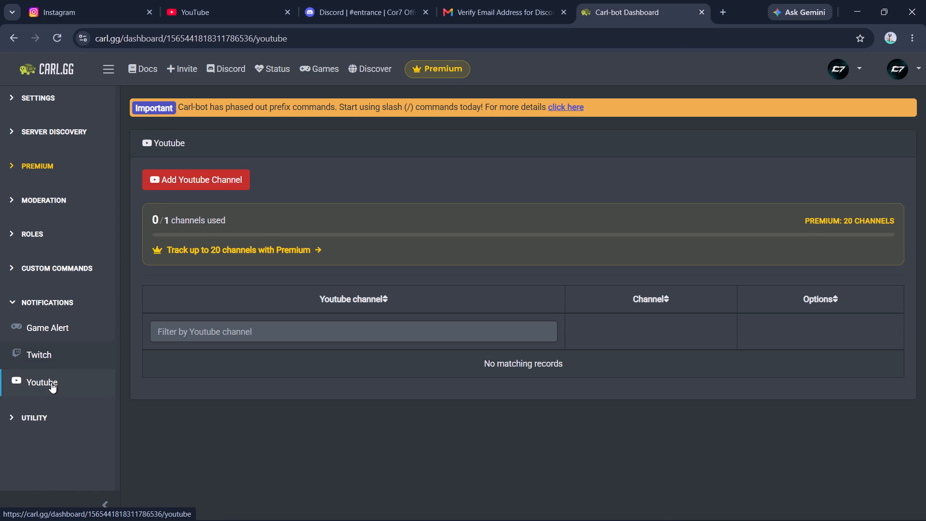
pyautogui.click(216, 189)
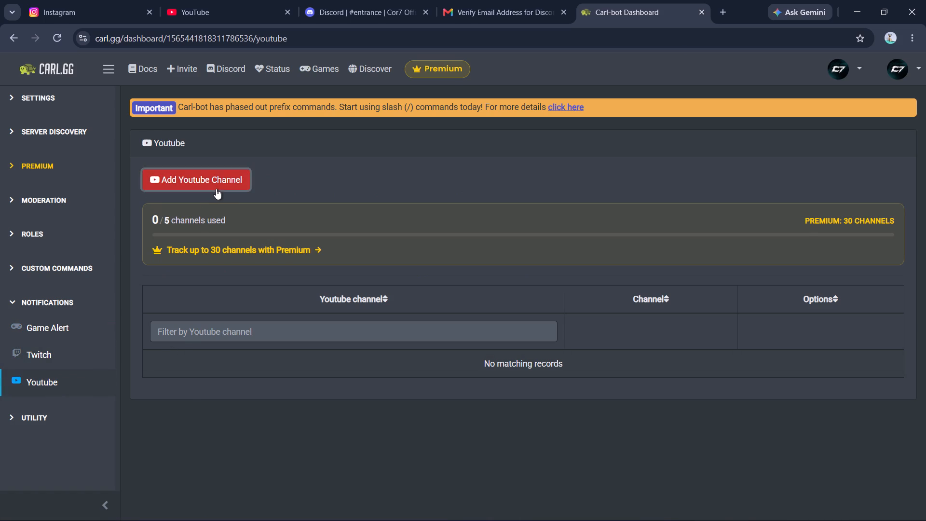
pyautogui.click(380, 143)
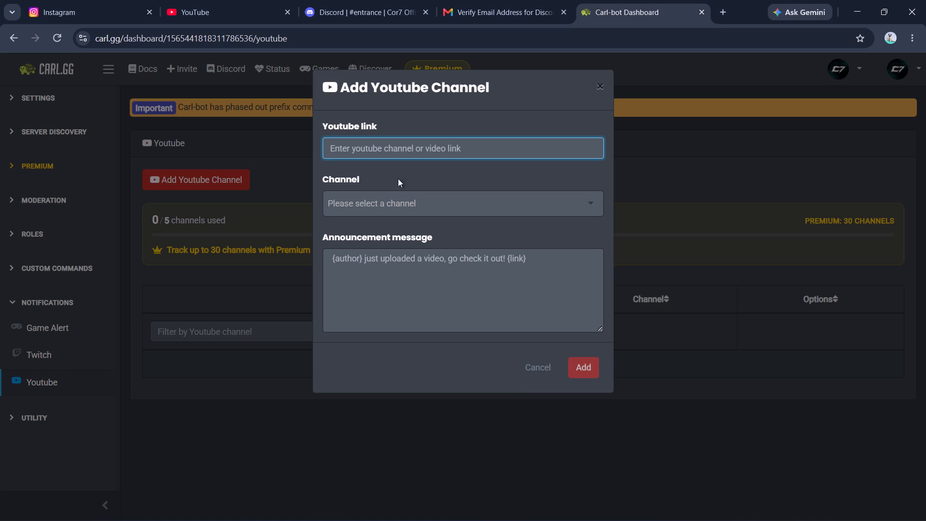
pyautogui.click(246, 11)
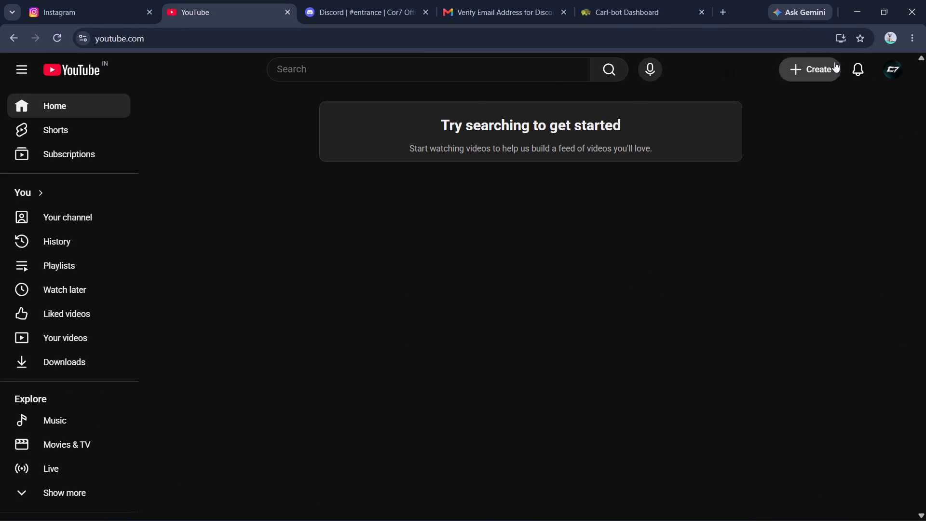
pyautogui.click(894, 65)
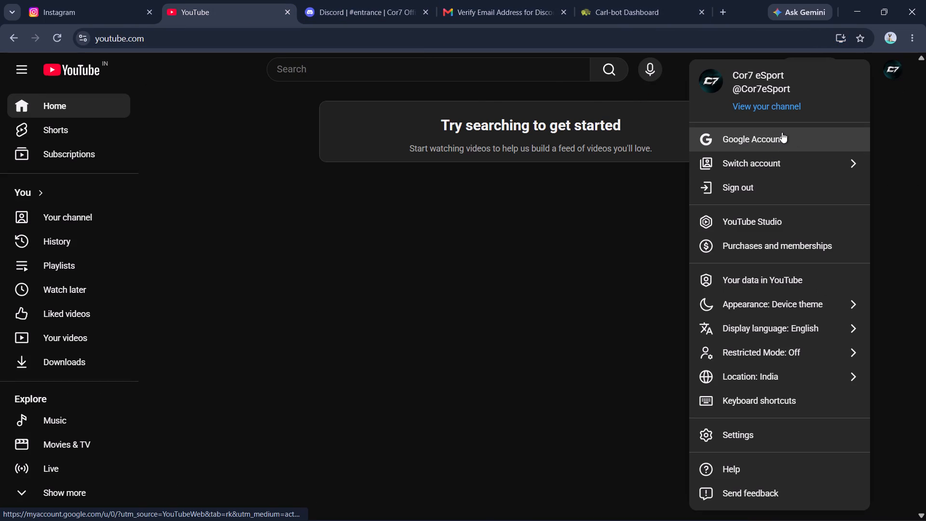
pyautogui.click(769, 101)
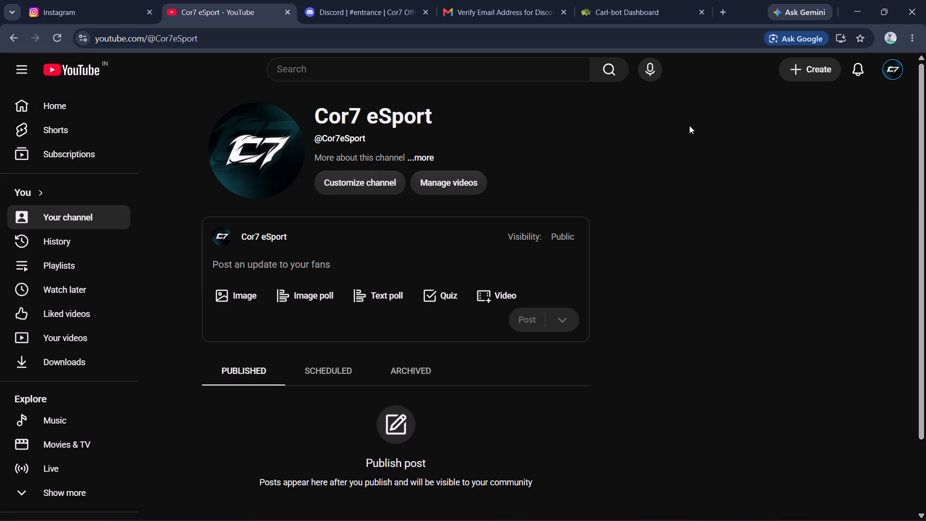
pyautogui.click(889, 69)
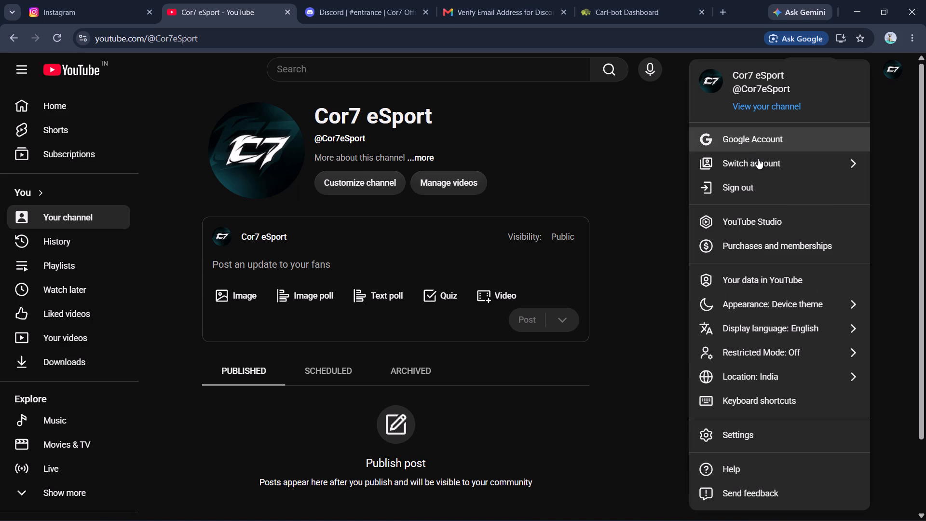
pyautogui.click(668, 262)
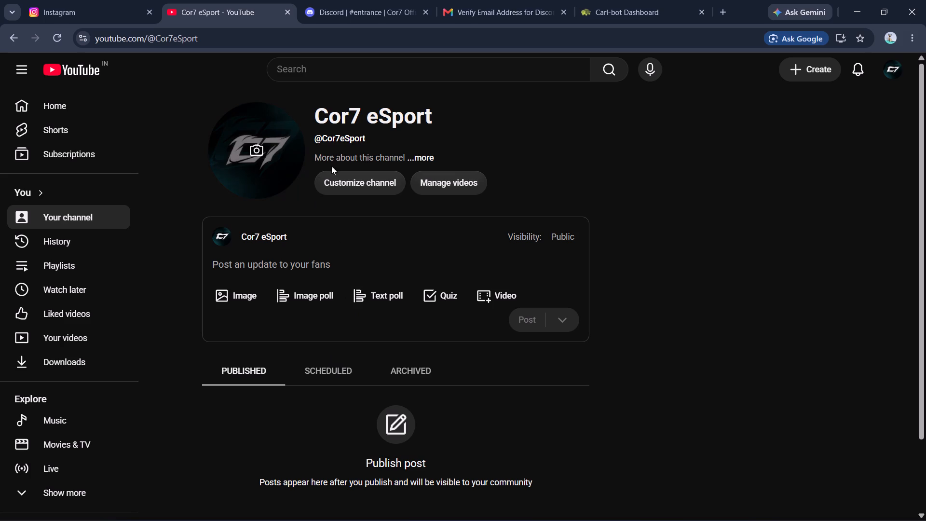
pyautogui.click(225, 42)
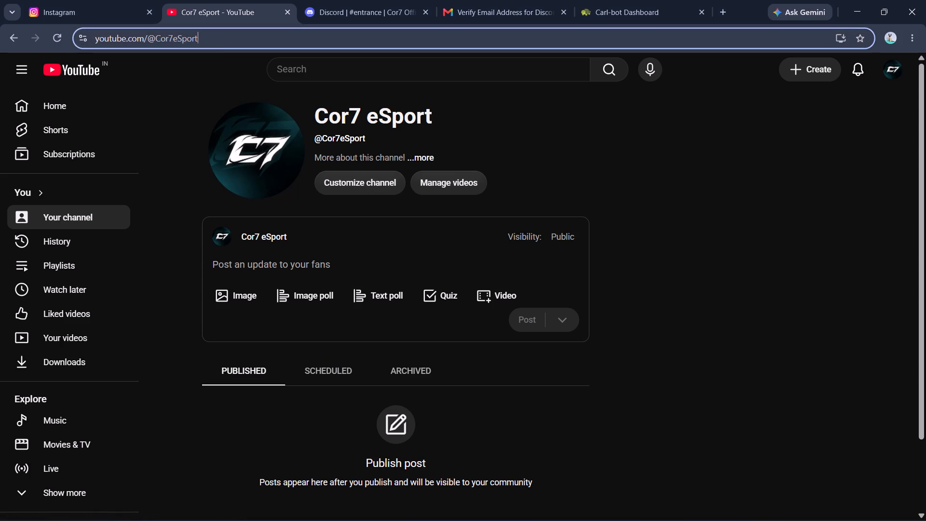
pyautogui.hotkey('ctrl', 'c')
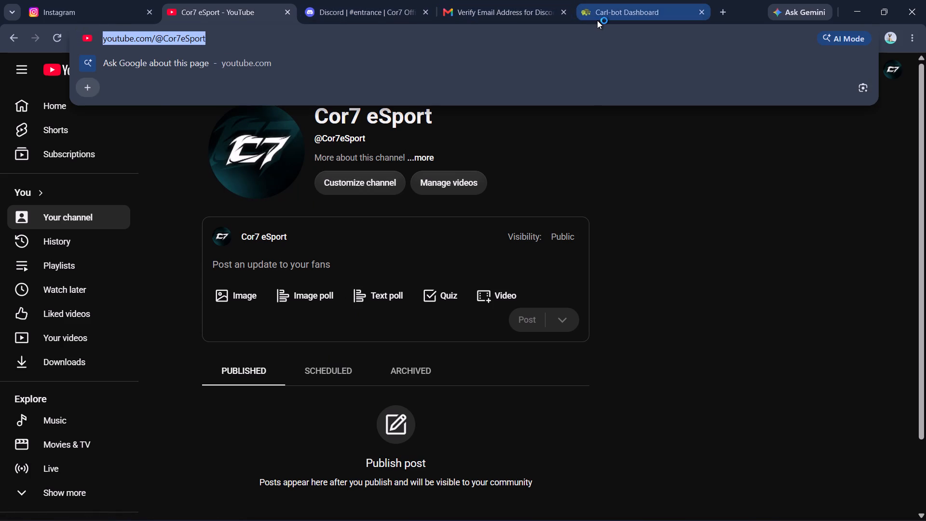
pyautogui.click(597, 20)
pyautogui.hotkey('ctrl', 'v')
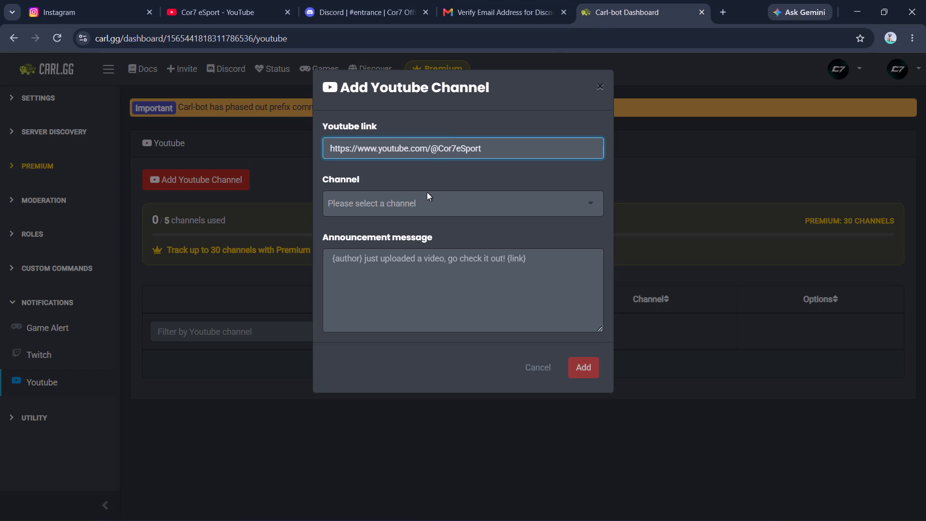
# Set the Discord channel for the YouTube notification to live-notification.
pyautogui.click(425, 195)
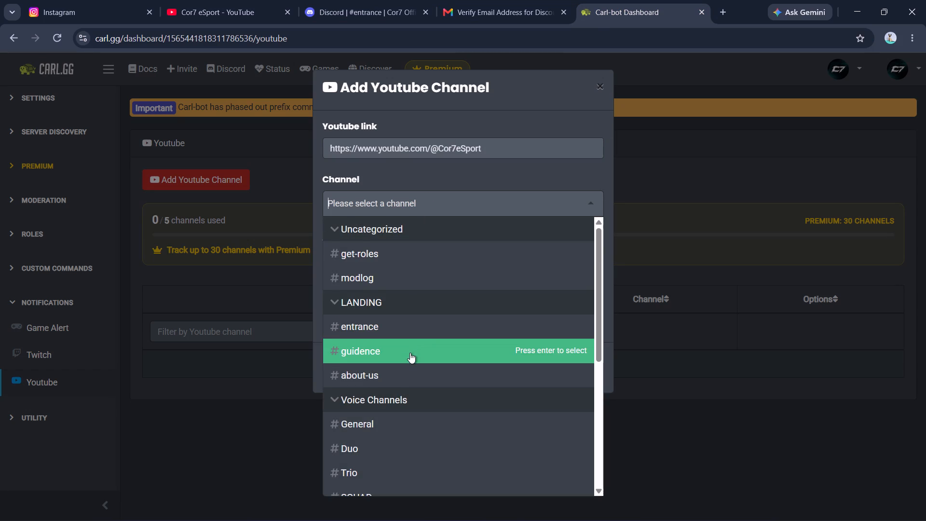
pyautogui.scroll(-4, 410, 353)
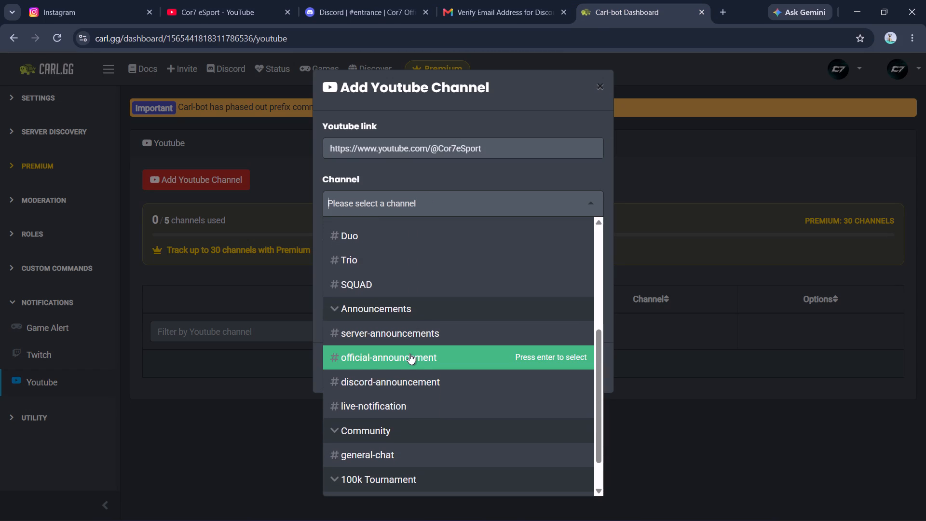
pyautogui.click(391, 402)
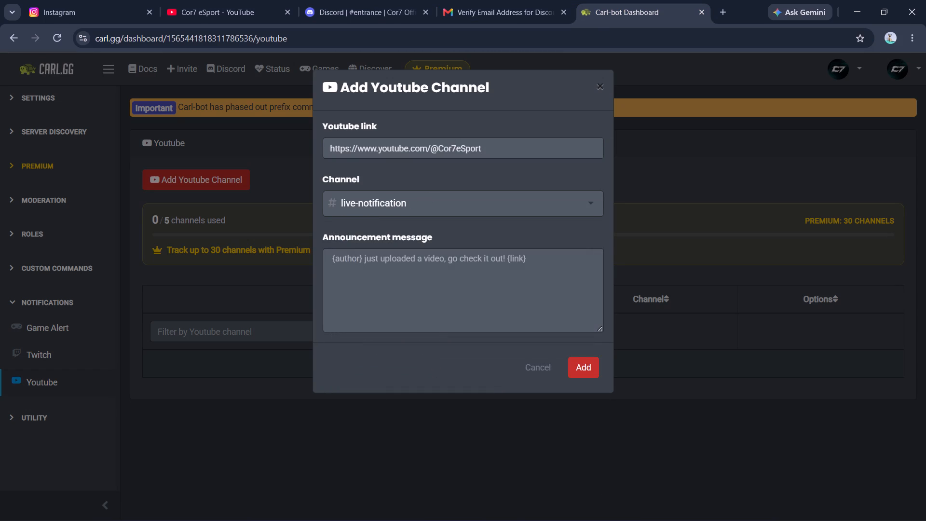
# Write the announcement message "WE ARE LIVE, go and check out!!" and try to add the YouTube channel.
pyautogui.click(477, 293)
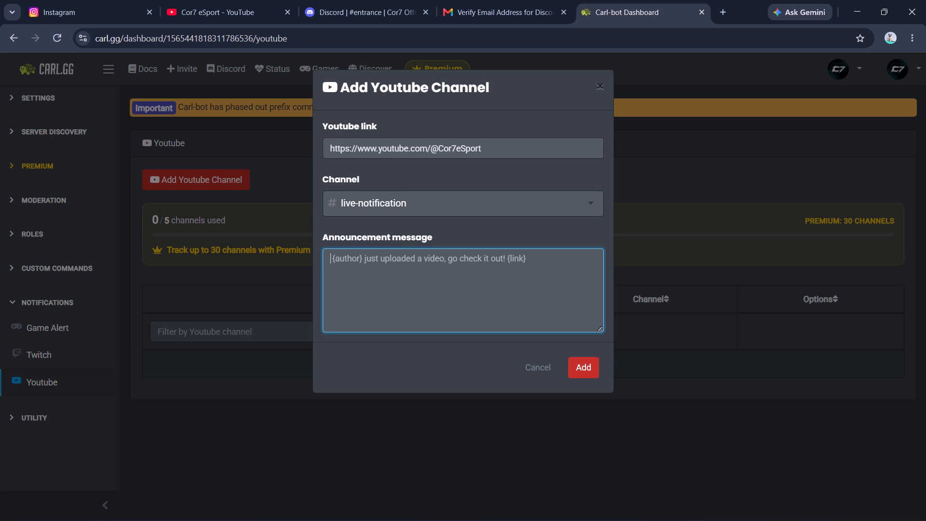
pyautogui.write('WE ARE LI')
pyautogui.write('VE')
pyautogui.press('space')
pyautogui.press('shift+less')
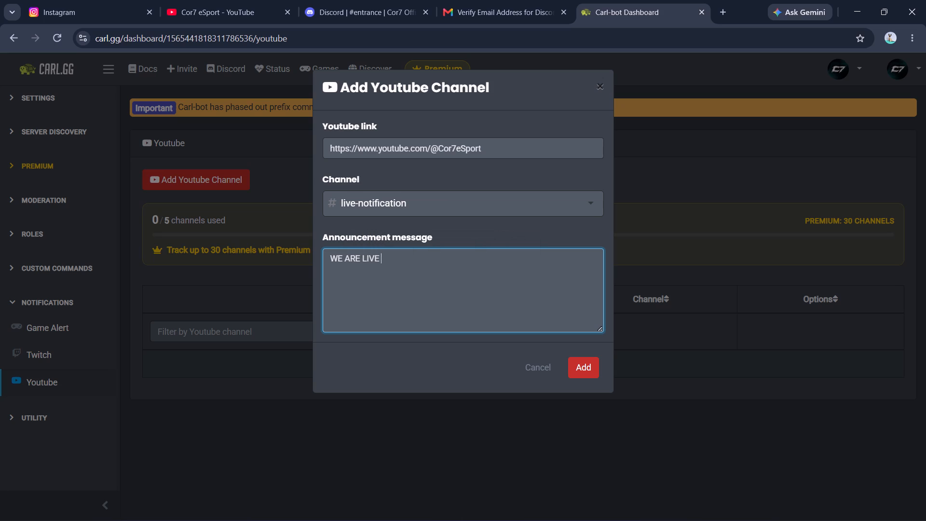
pyautogui.press('BackSpace')
pyautogui.press('BackSpace')
pyautogui.write(',')
pyautogui.press('space')
pyautogui.write('go and check out!!')
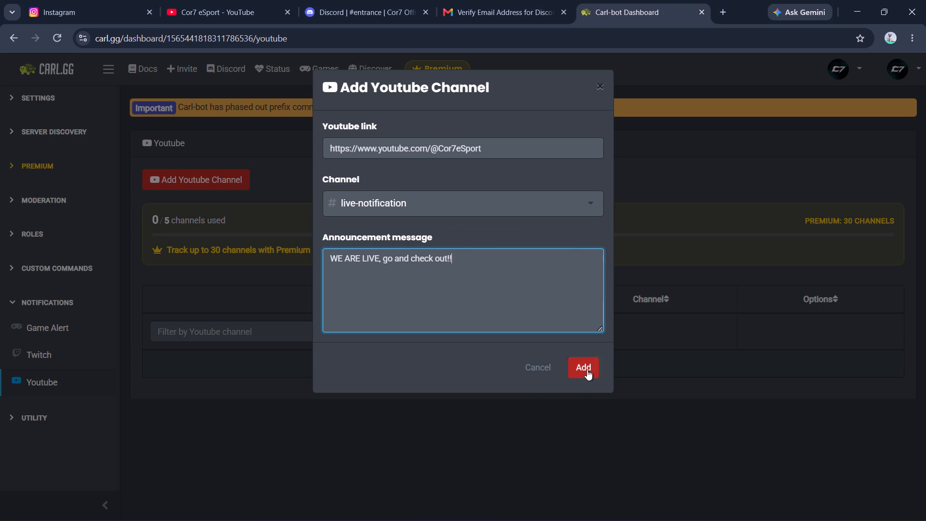
pyautogui.click(587, 369)
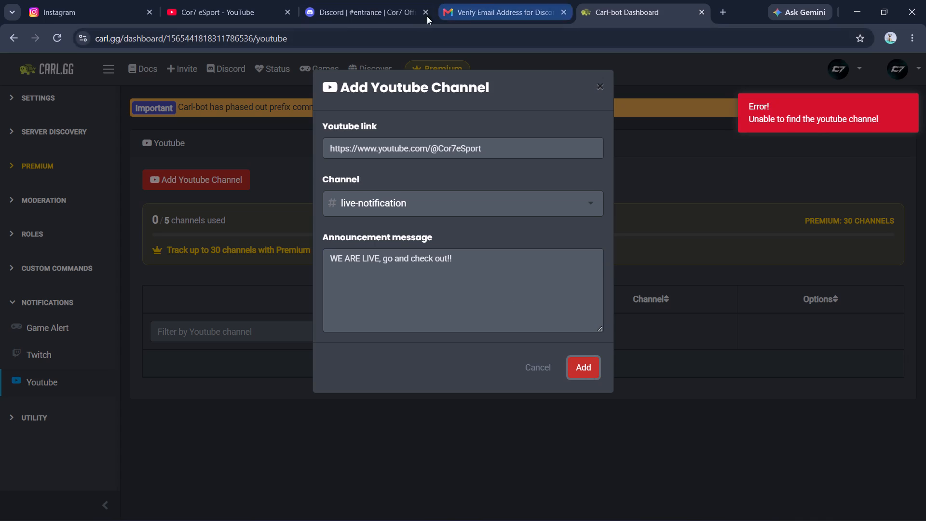
# Copy the Cor7 eSport channel's share link from its YouTube channel details and replace the Youtube link in the notification form with it.
pyautogui.click(170, 14)
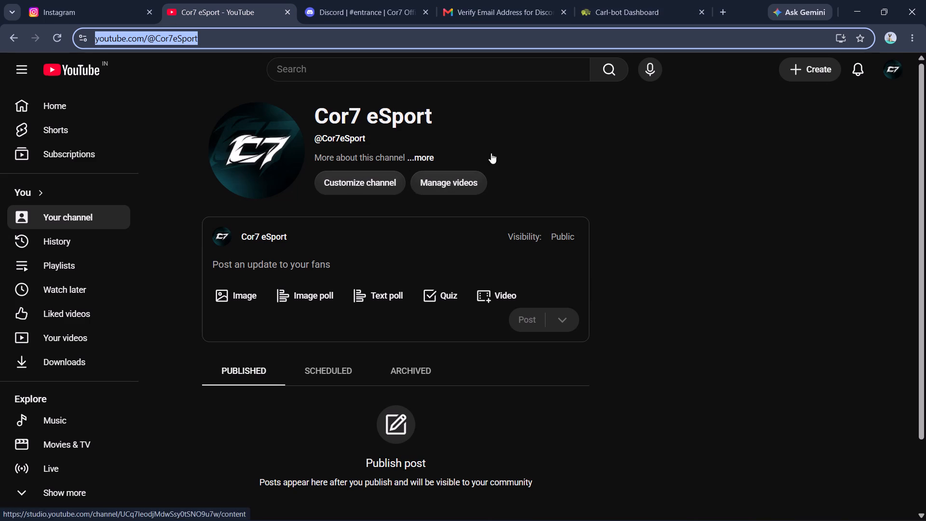
pyautogui.click(432, 161)
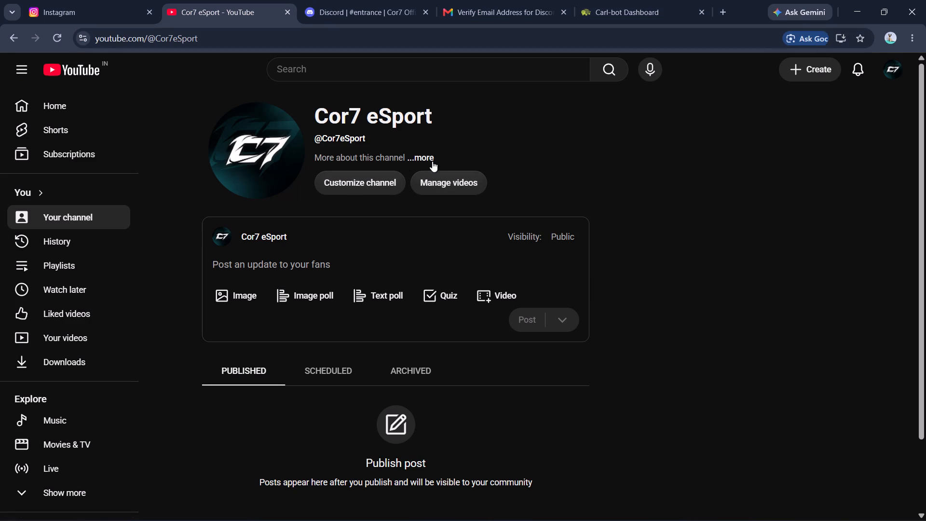
pyautogui.click(413, 348)
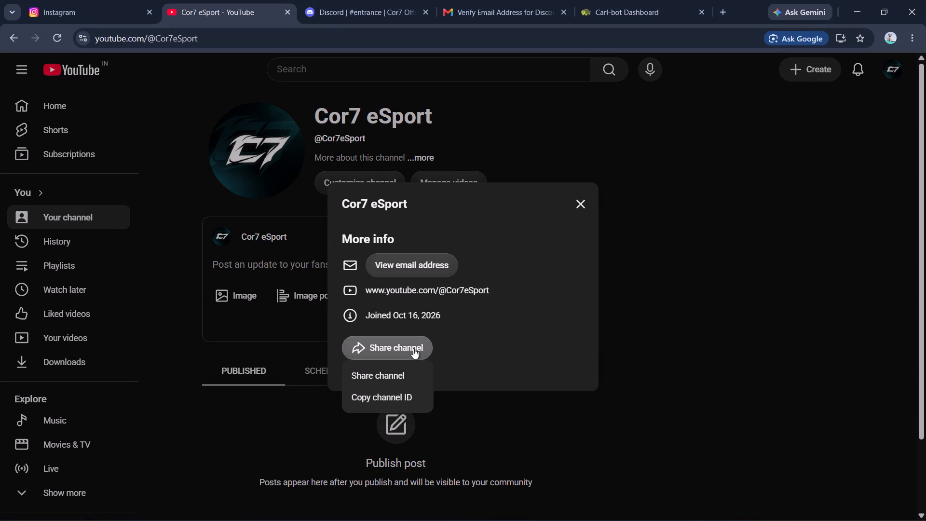
pyautogui.click(397, 379)
pyautogui.click(555, 331)
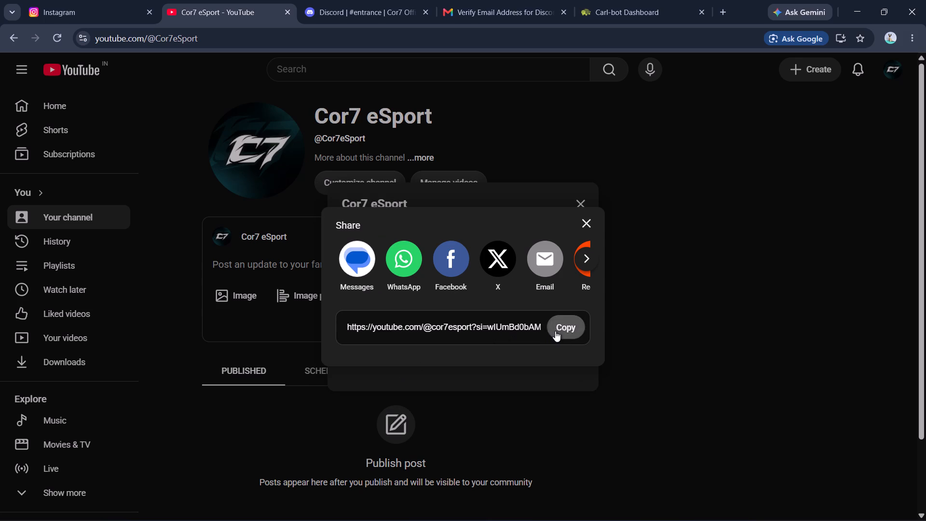
pyautogui.click(594, 0)
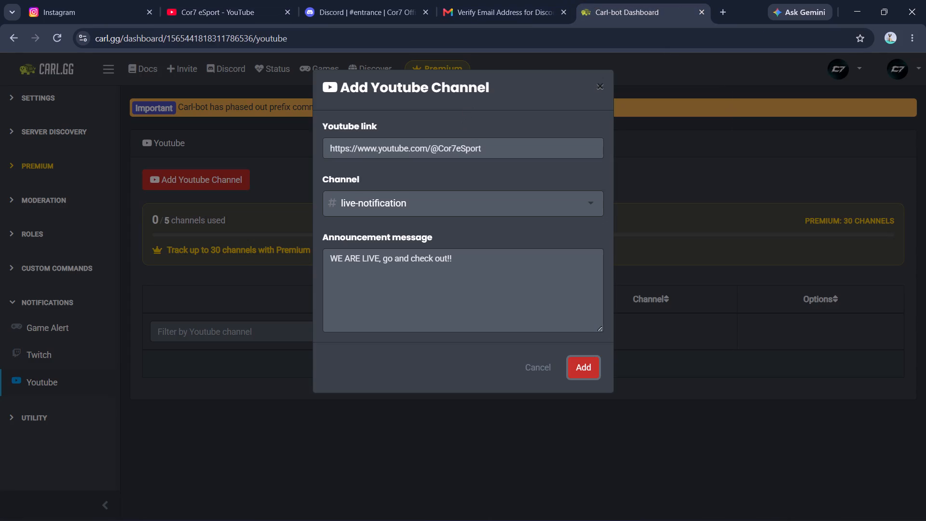
pyautogui.click(474, 141)
pyautogui.hotkey('ctrl', 'a')
pyautogui.hotkey('ctrl', 'v')
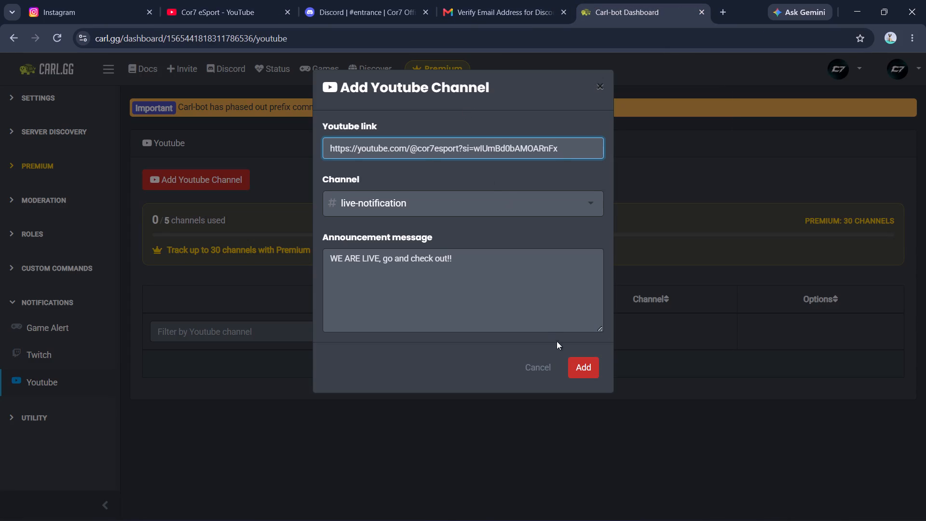
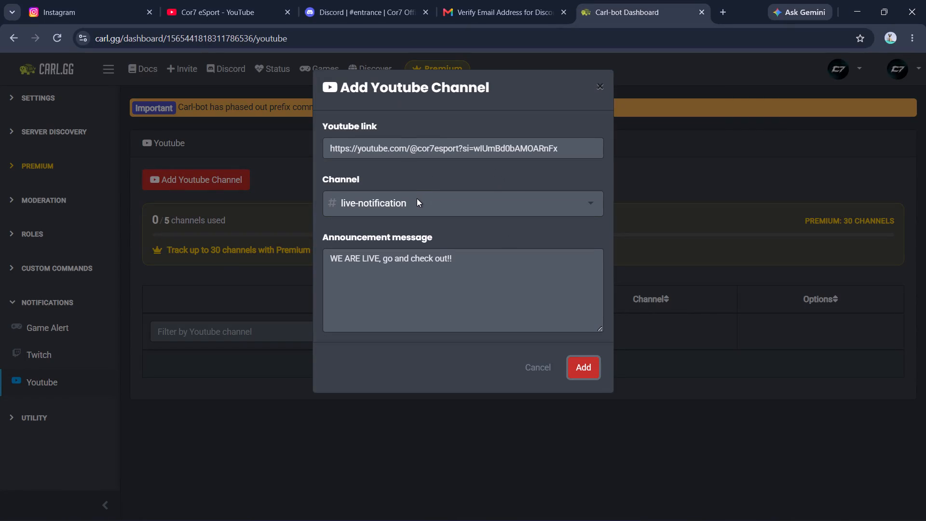
# Copy the Cor7 eSport channel's share link from YouTube again and return to Carl-bot's Add Youtube Channel form, dismissing the split view tip.
pyautogui.click(237, 19)
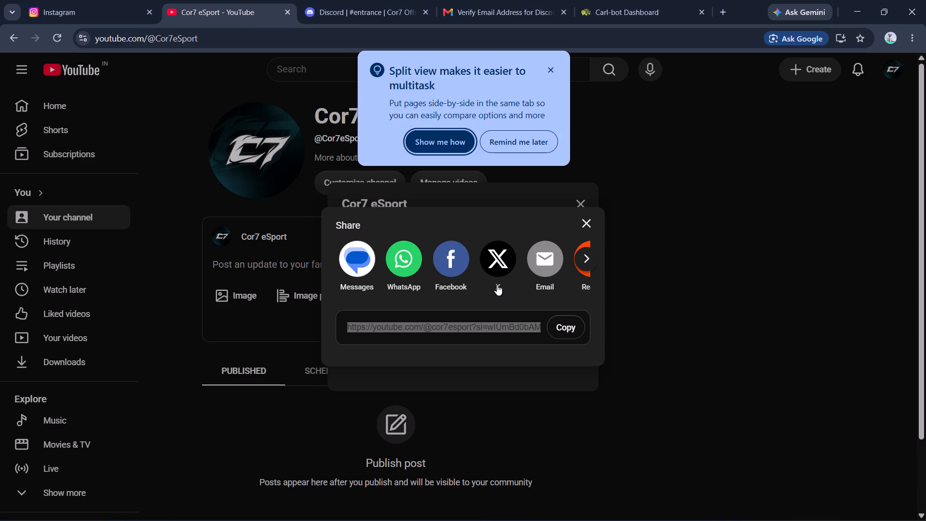
pyautogui.hscroll(-1, 496, 329)
pyautogui.hscroll(-2, 557, 263)
pyautogui.hscroll(3, 557, 263)
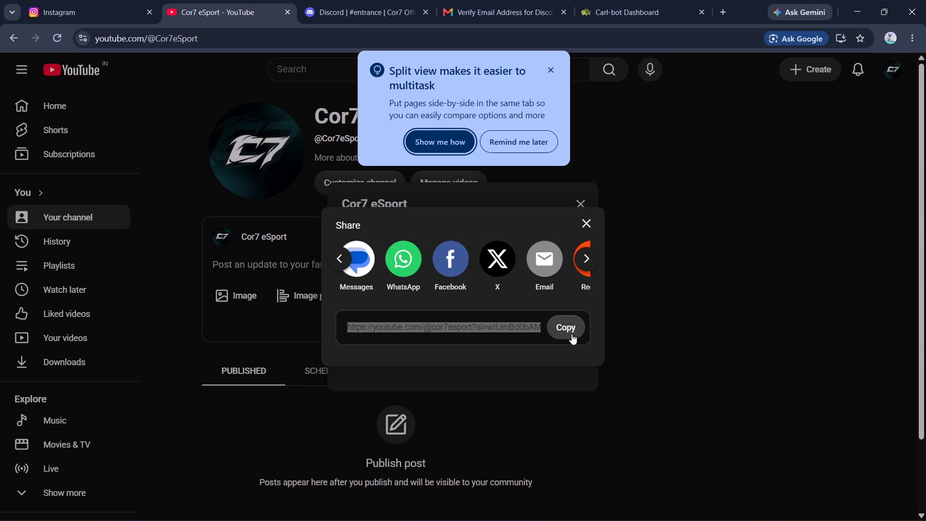
pyautogui.click(572, 334)
pyautogui.click(665, 0)
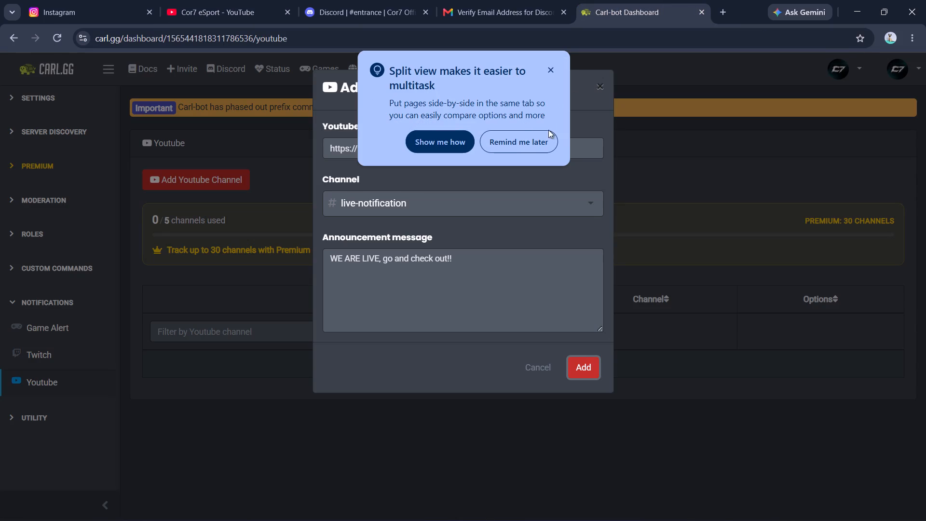
pyautogui.click(494, 133)
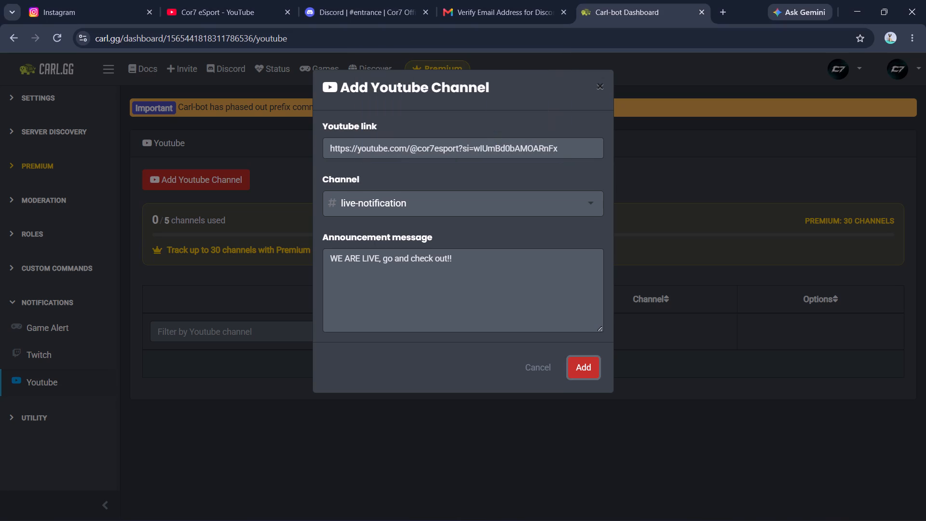
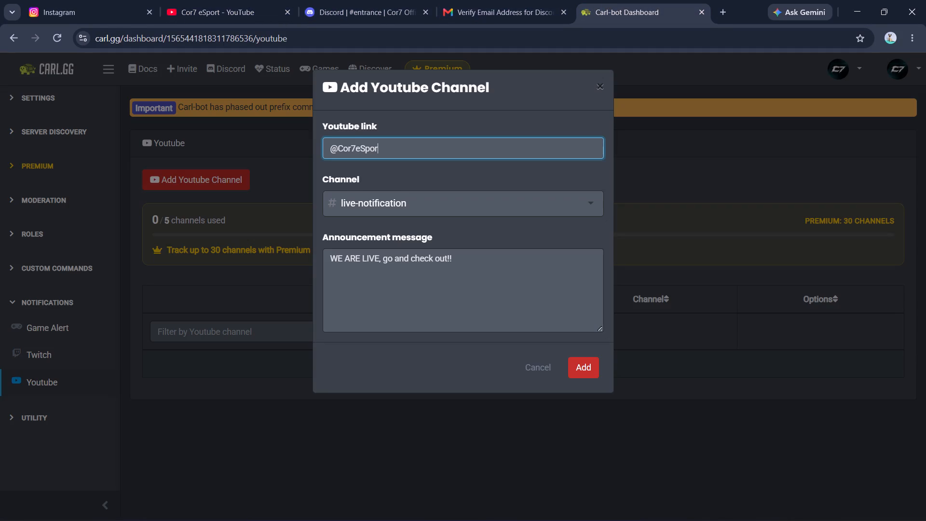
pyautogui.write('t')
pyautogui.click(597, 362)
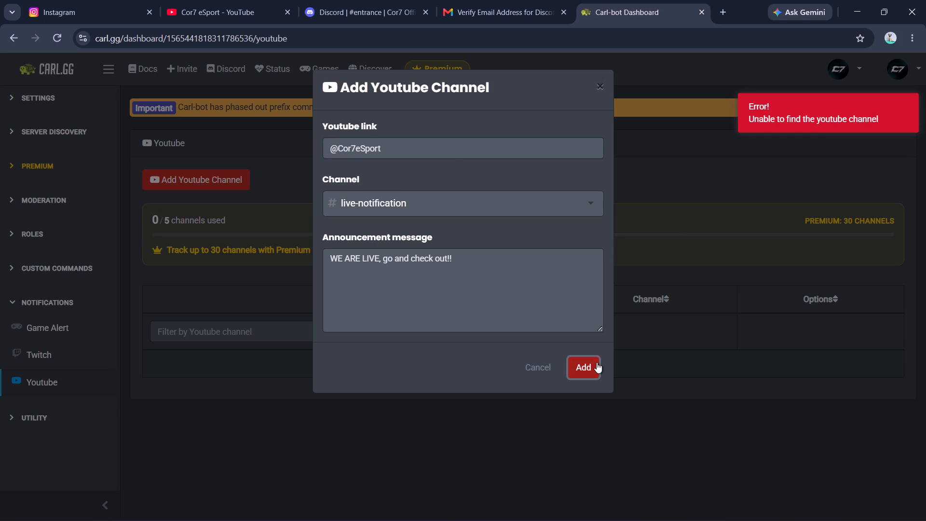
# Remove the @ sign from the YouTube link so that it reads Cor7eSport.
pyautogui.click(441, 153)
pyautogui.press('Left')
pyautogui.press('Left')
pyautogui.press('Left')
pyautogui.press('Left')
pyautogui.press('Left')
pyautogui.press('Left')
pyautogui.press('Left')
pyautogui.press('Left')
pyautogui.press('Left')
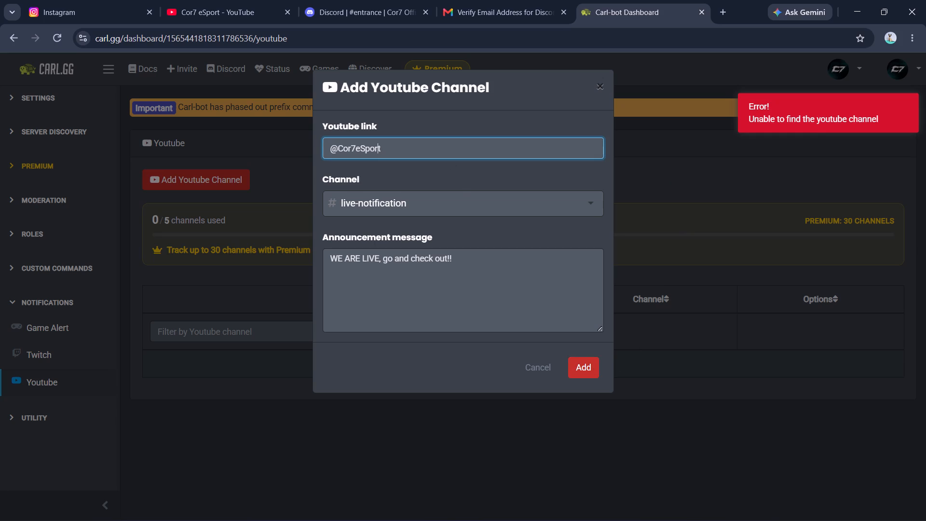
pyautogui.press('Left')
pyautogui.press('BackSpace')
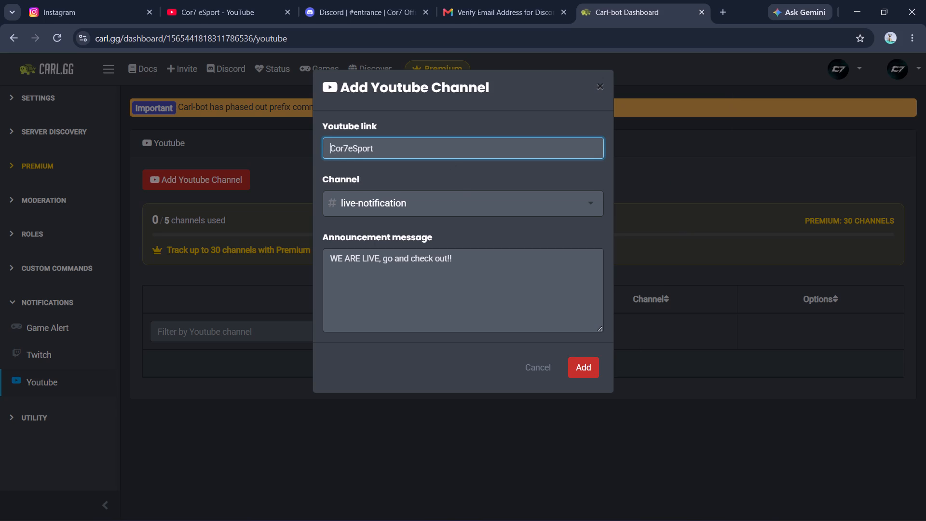
# Switch to the YouTube channel page, dismiss the share dialogs and copy the channel name Cor7 eSport.
pyautogui.click(245, 0)
pyautogui.click(465, 118)
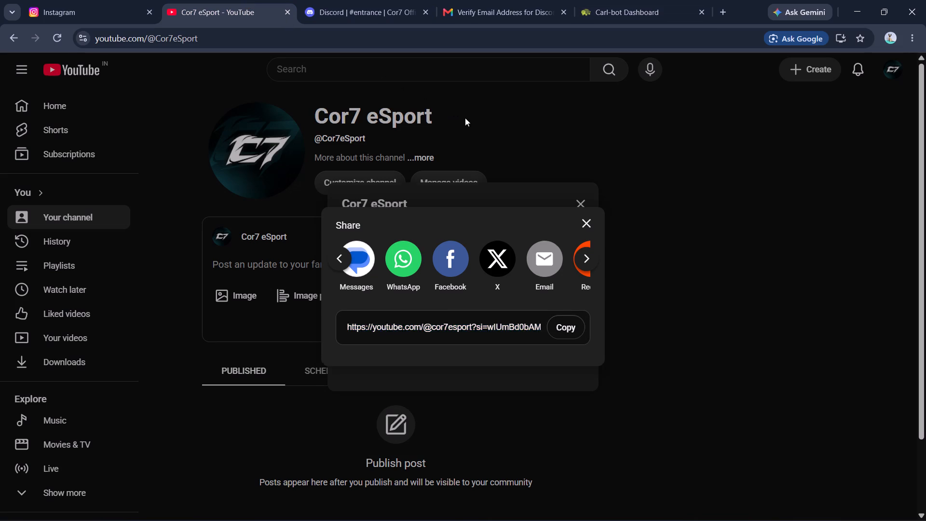
pyautogui.doubleClick(465, 118)
pyautogui.moveTo(465, 118); pyautogui.dragTo(321, 118)
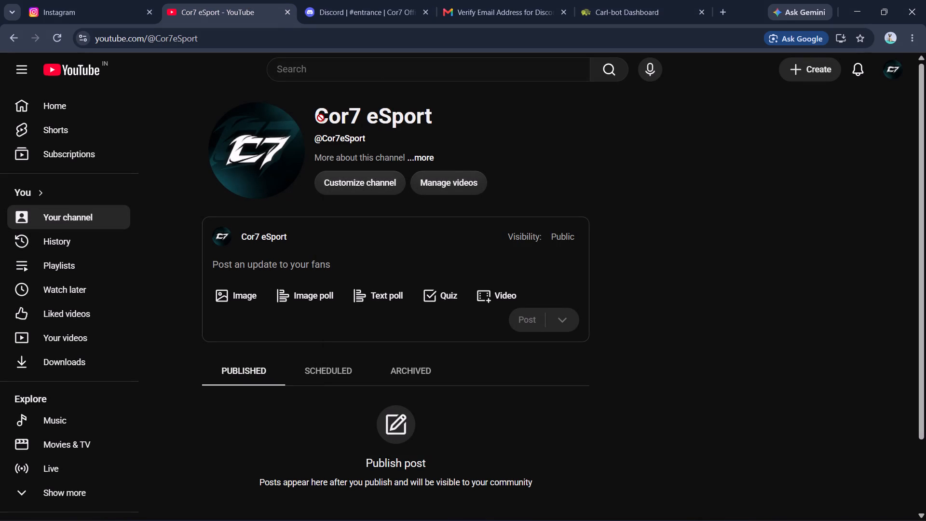
pyautogui.moveTo(321, 118); pyautogui.dragTo(319, 118)
pyautogui.click(319, 118)
pyautogui.moveTo(319, 118); pyautogui.dragTo(432, 123)
pyautogui.hotkey('ctrl', 'c')
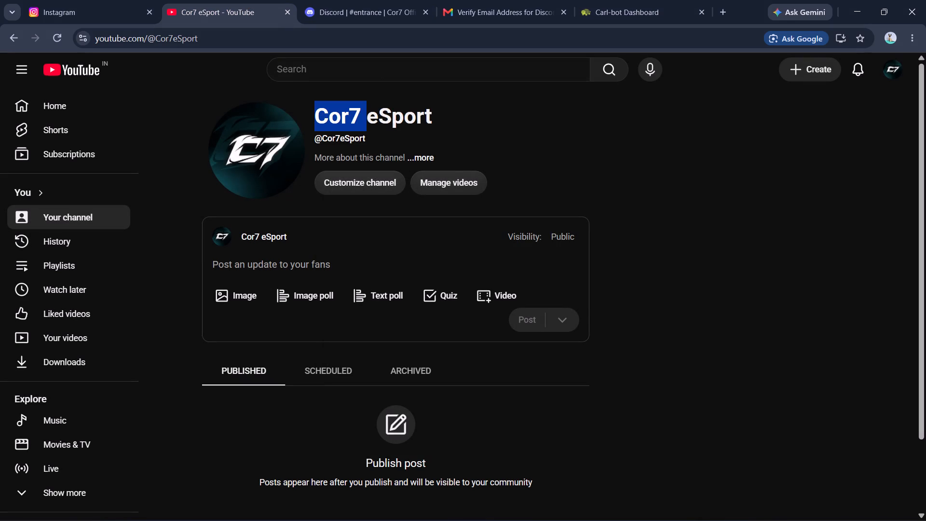
# Back in Carl-bot, replace the YouTube link with the copied name Cor7 eSport and try to add the channel.
pyautogui.click(627, 3)
pyautogui.hotkey('ctrl', 'a')
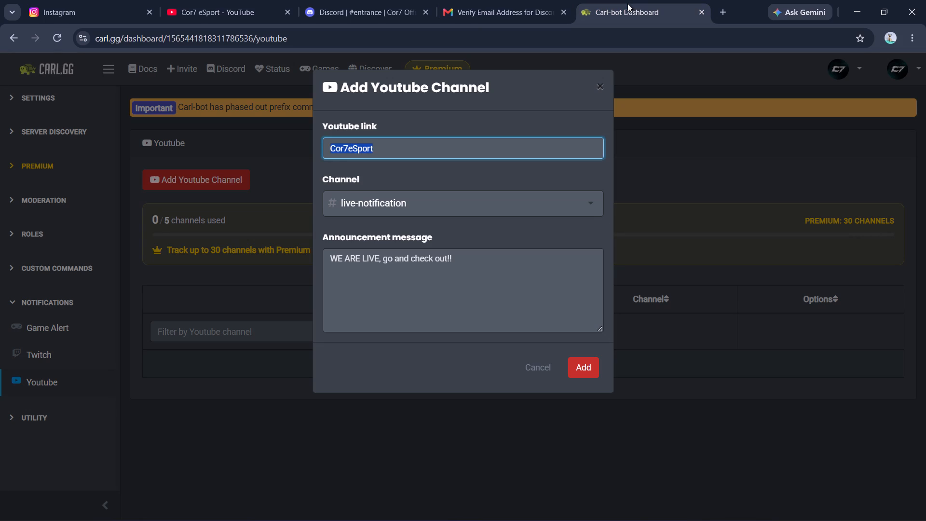
pyautogui.hotkey('ctrl', 'v')
pyautogui.click(585, 359)
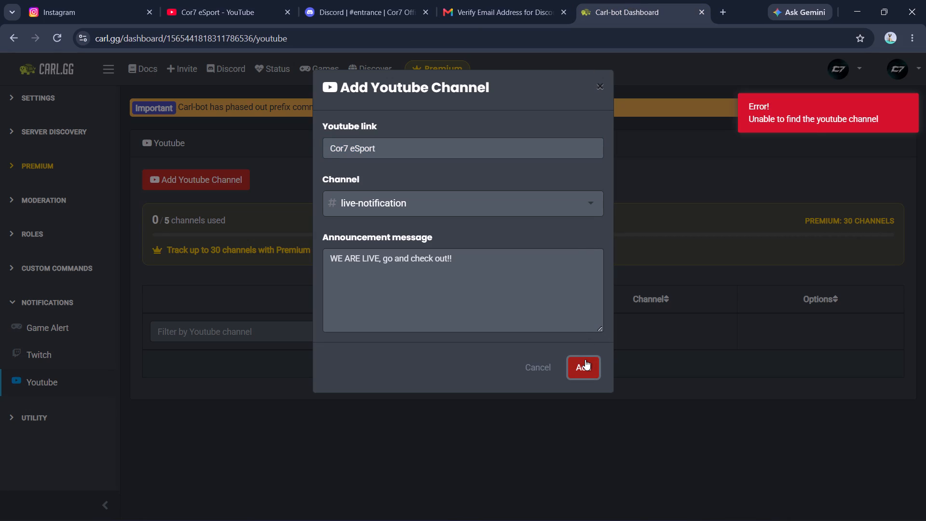
# Open the YouTube link entry for editing again in the Add Youtube Channel form.
pyautogui.click(525, 153)
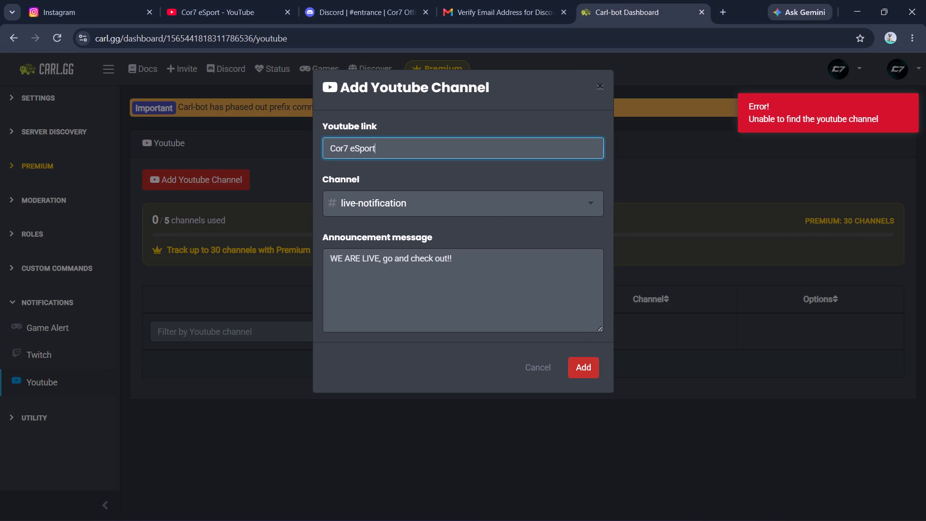
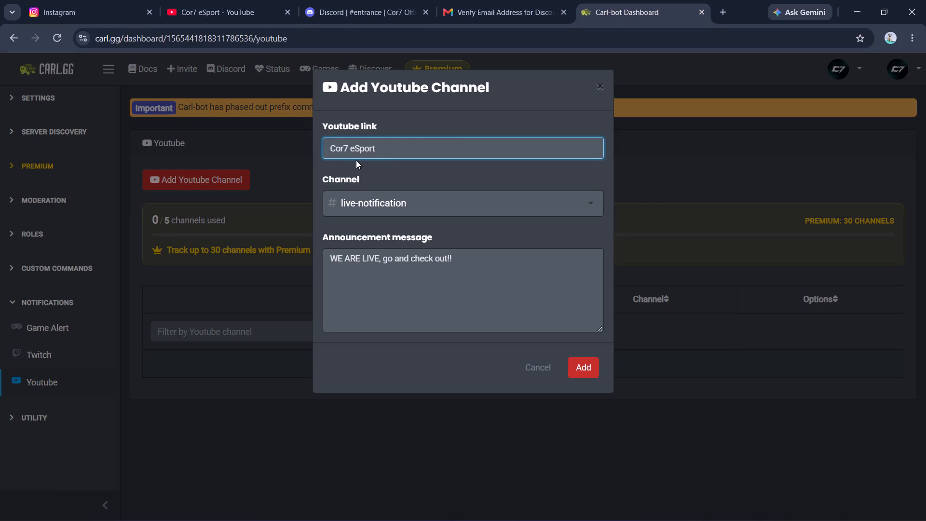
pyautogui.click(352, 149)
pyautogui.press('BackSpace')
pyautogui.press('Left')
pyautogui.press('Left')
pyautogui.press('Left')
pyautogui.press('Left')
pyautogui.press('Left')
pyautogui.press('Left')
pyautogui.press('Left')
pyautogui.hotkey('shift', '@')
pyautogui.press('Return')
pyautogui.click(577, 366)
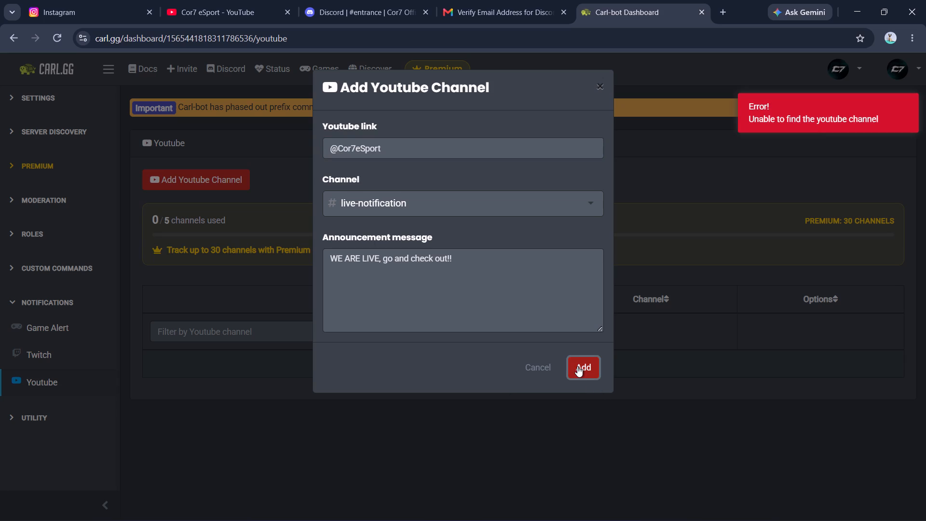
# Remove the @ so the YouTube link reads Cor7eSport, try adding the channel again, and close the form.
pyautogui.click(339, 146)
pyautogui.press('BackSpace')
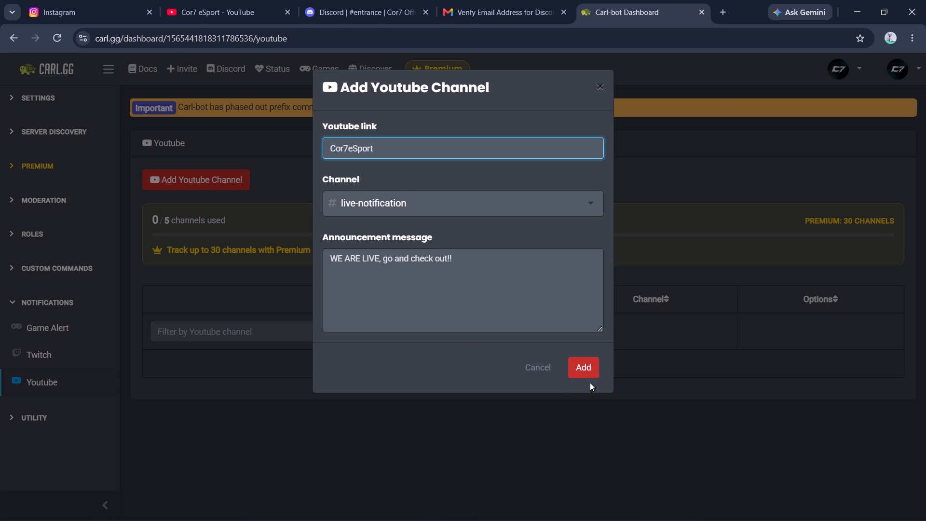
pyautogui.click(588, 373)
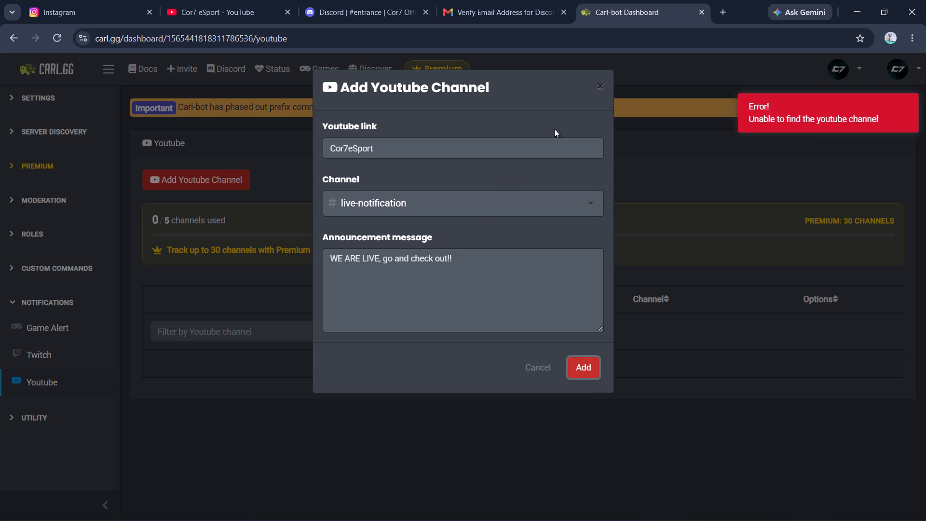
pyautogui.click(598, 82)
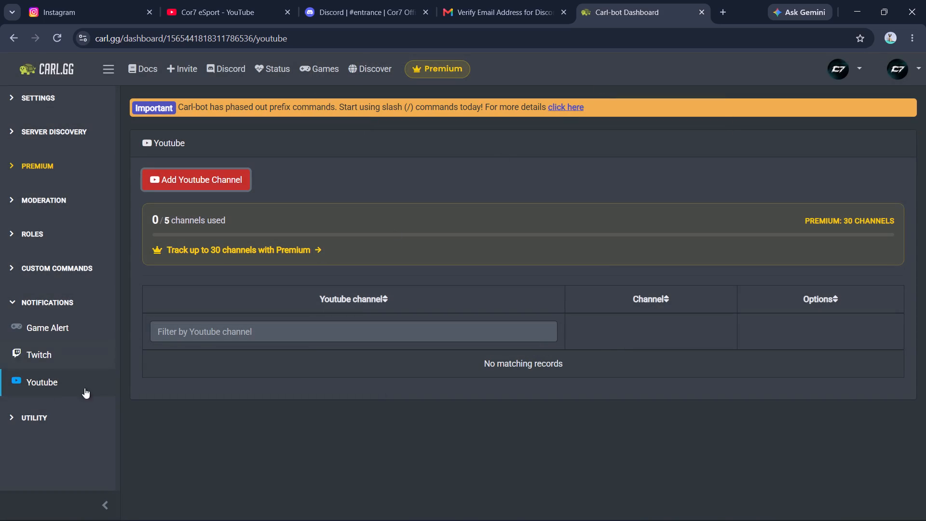
# Open the Greetings settings and examine the welcome message's embed builder, including its color picker and advanced options, then hide it.
pyautogui.click(67, 408)
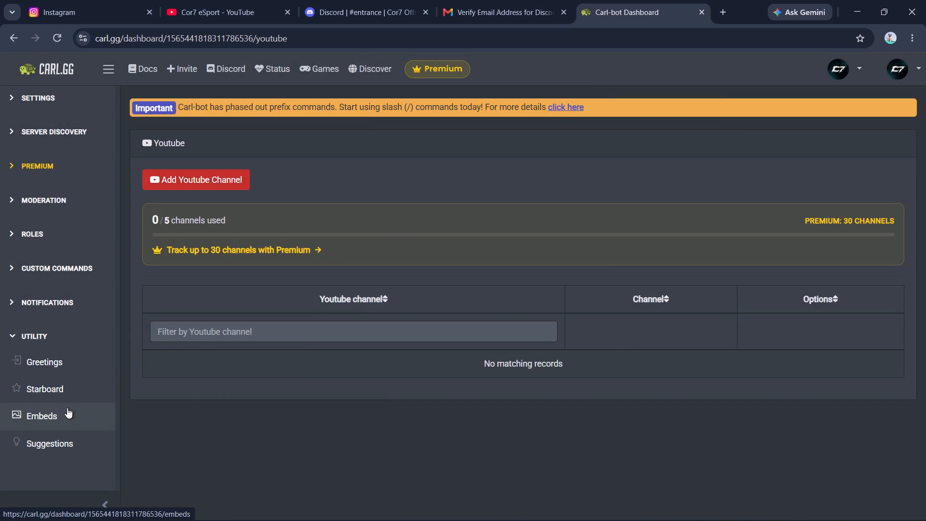
pyautogui.click(66, 350)
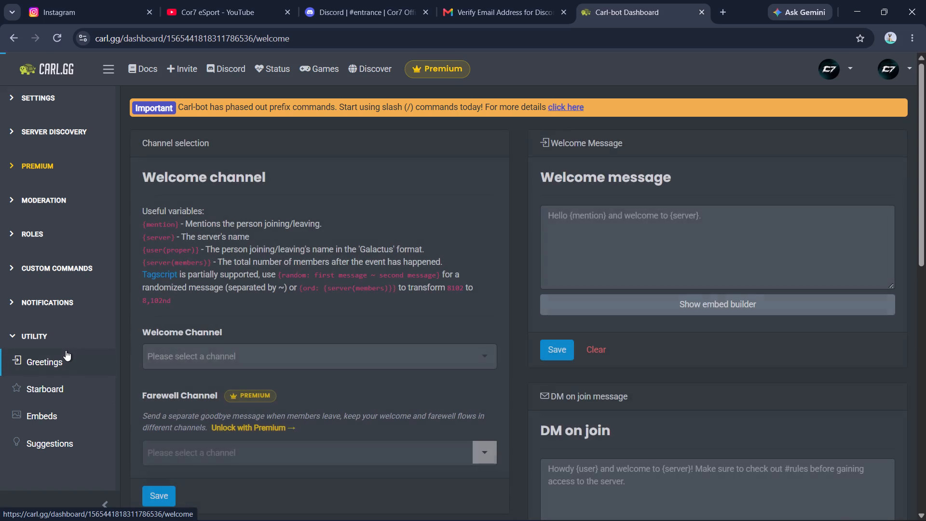
pyautogui.click(592, 303)
pyautogui.scroll(-1, 665, 325)
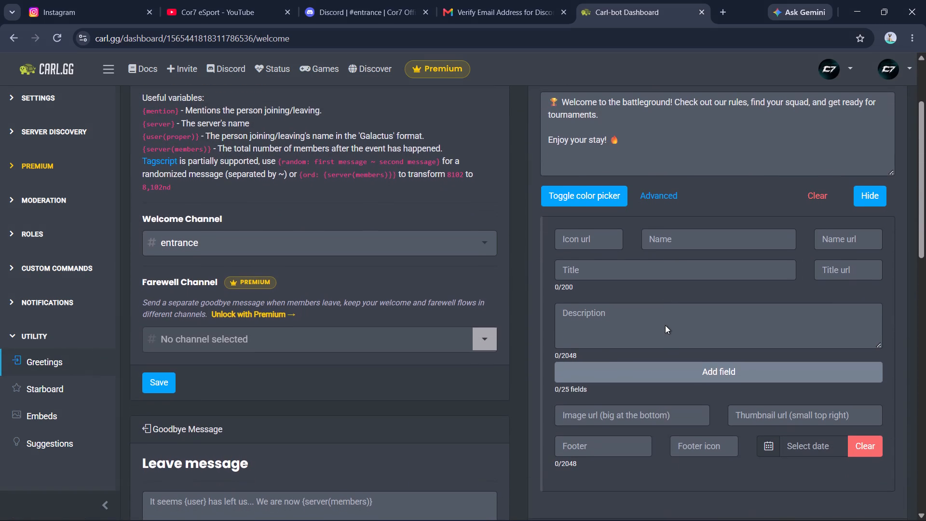
pyautogui.scroll(1, 665, 325)
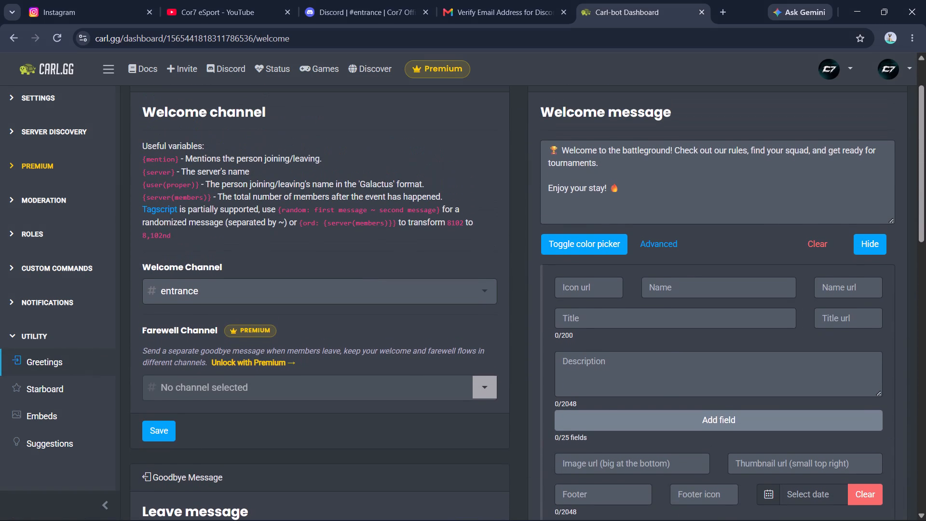
pyautogui.click(603, 248)
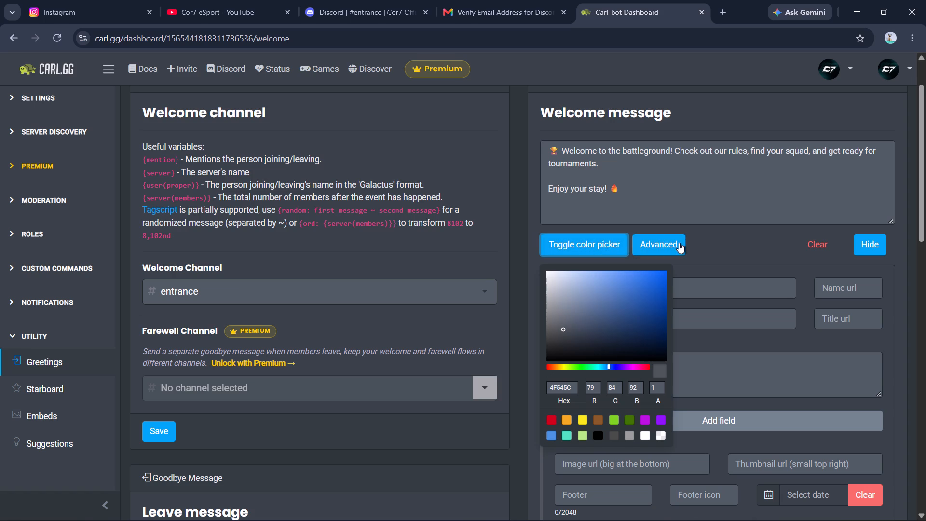
pyautogui.click(679, 243)
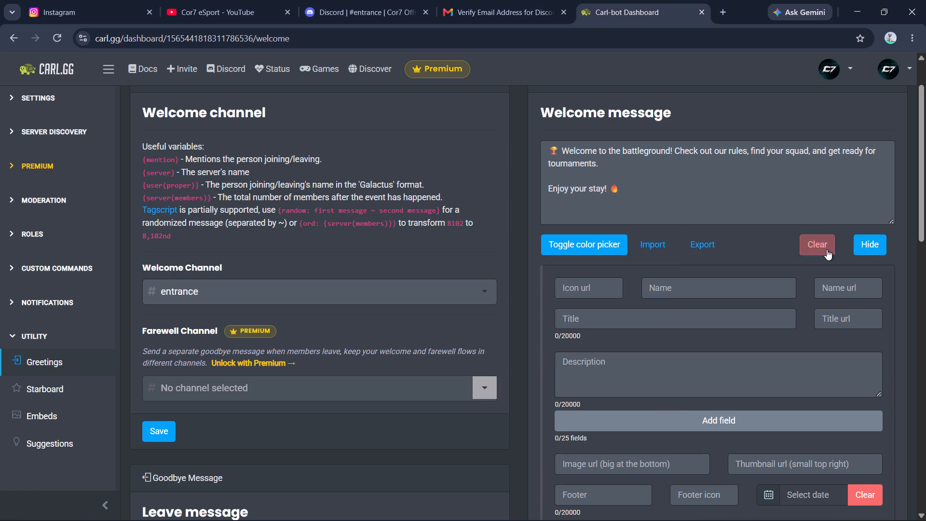
pyautogui.click(862, 246)
# Look over the other greeting message sections and save the welcome message.
pyautogui.scroll(-2, 645, 295)
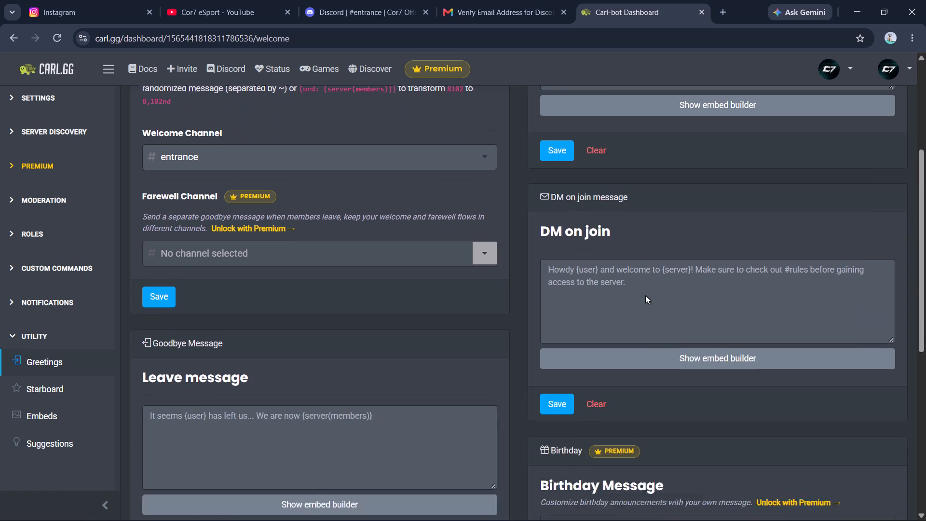
pyautogui.scroll(-1, 645, 295)
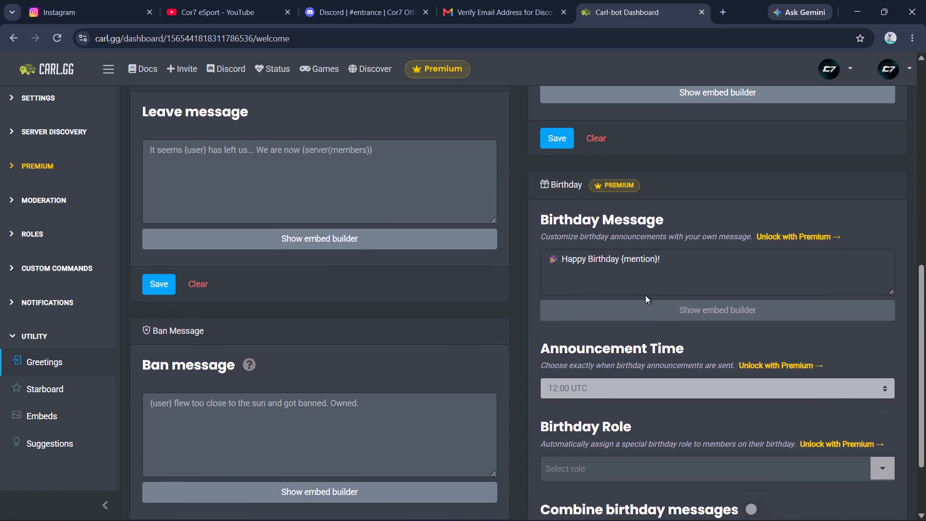
pyautogui.scroll(3, 645, 295)
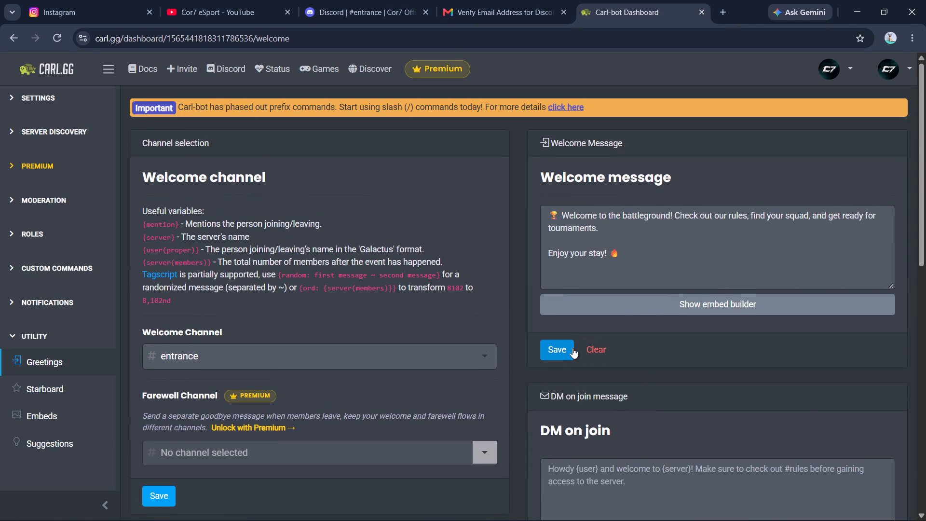
pyautogui.click(572, 348)
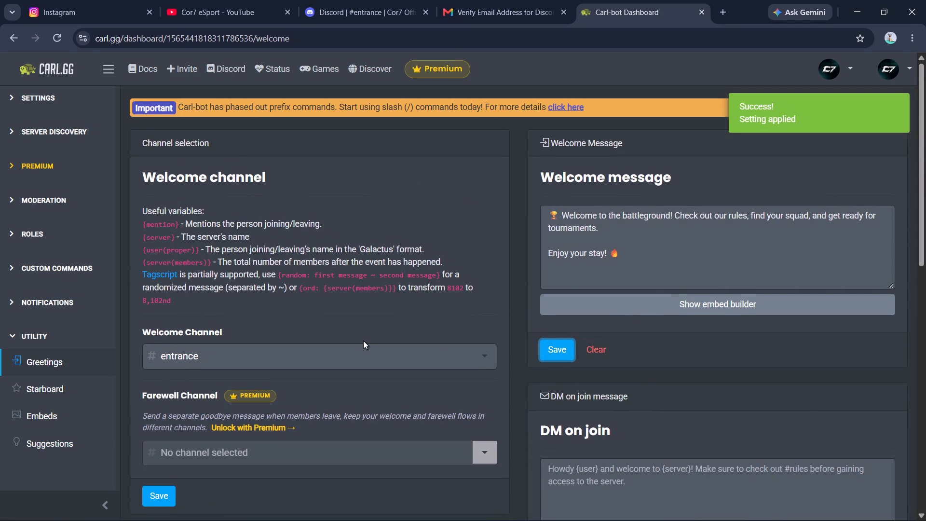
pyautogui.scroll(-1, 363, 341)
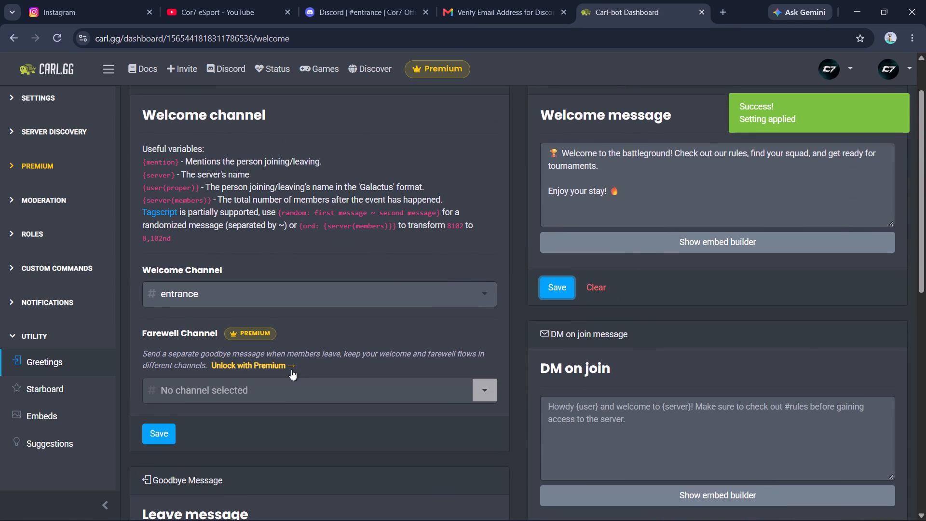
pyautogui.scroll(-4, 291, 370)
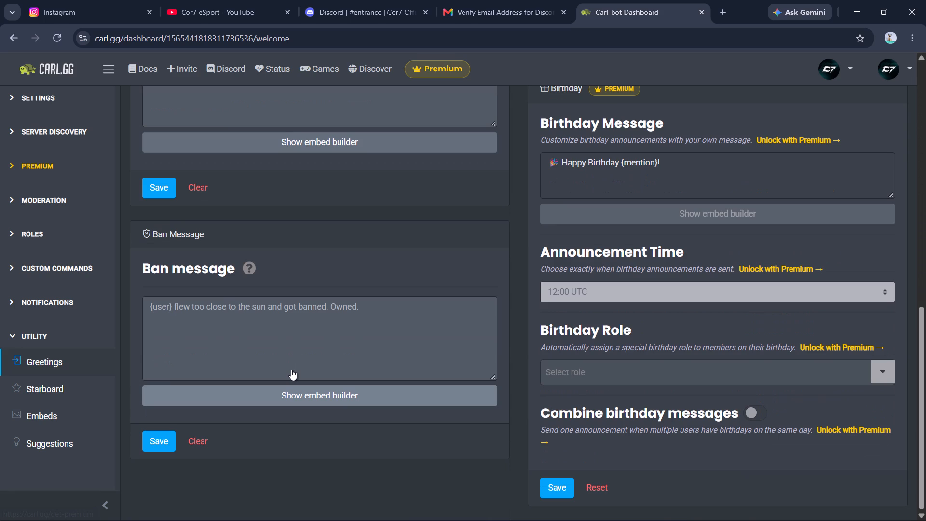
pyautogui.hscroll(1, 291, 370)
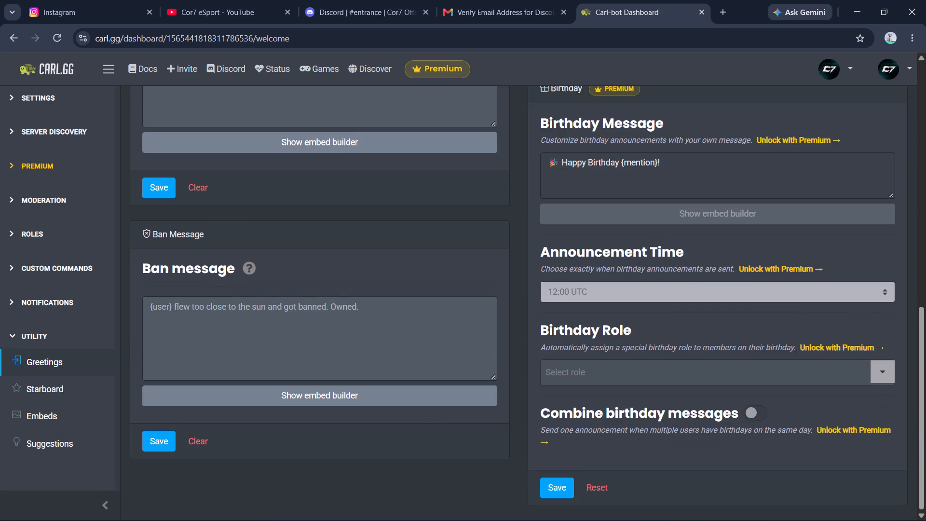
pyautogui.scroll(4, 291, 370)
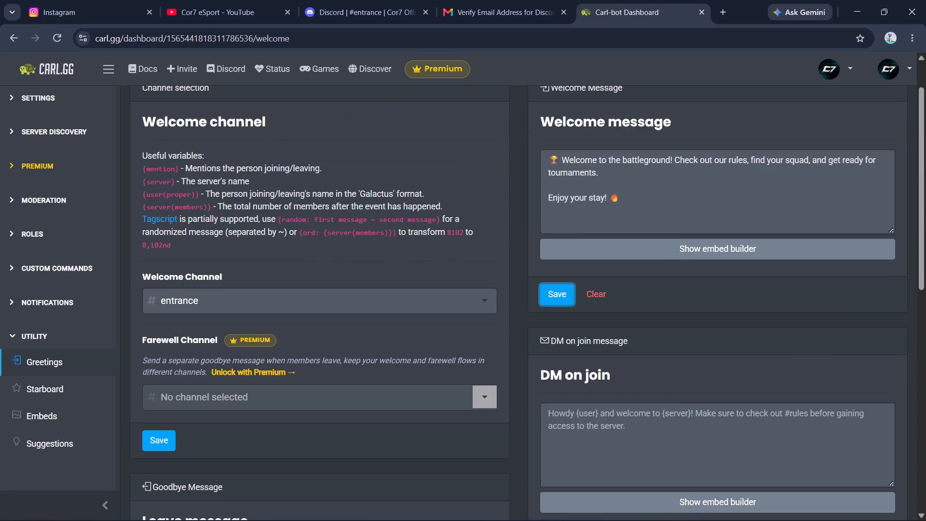
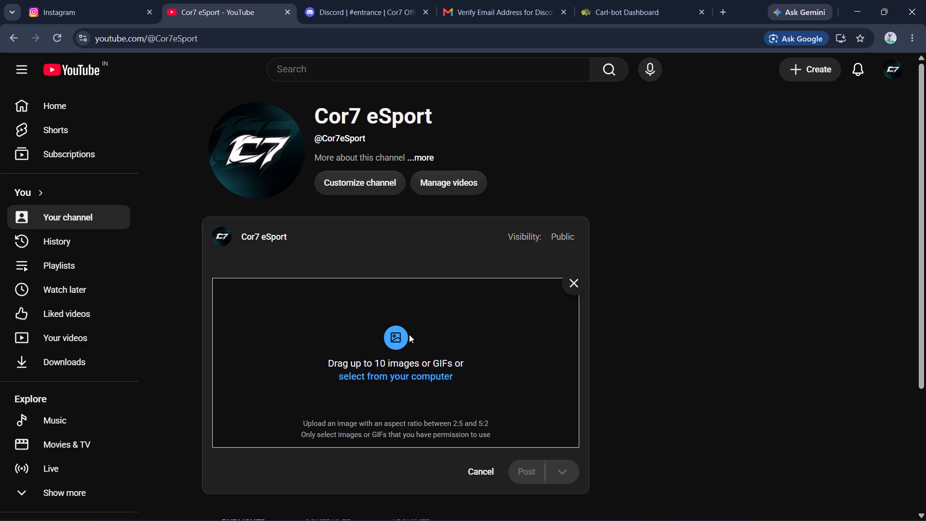
# Add the image 2.png from the 100k folder to the new Cor7 eSport YouTube community post.
pyautogui.click(409, 334)
pyautogui.click(405, 372)
pyautogui.click(123, 104)
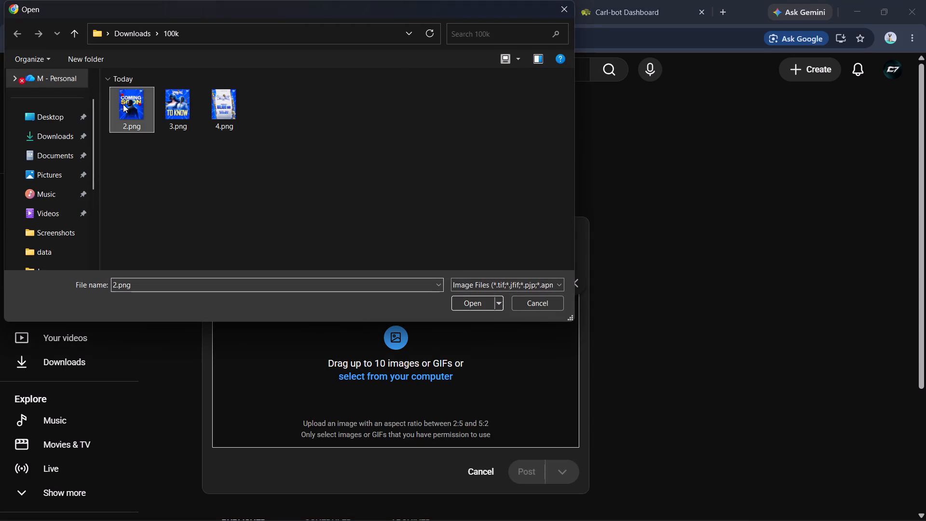
pyautogui.press('Return')
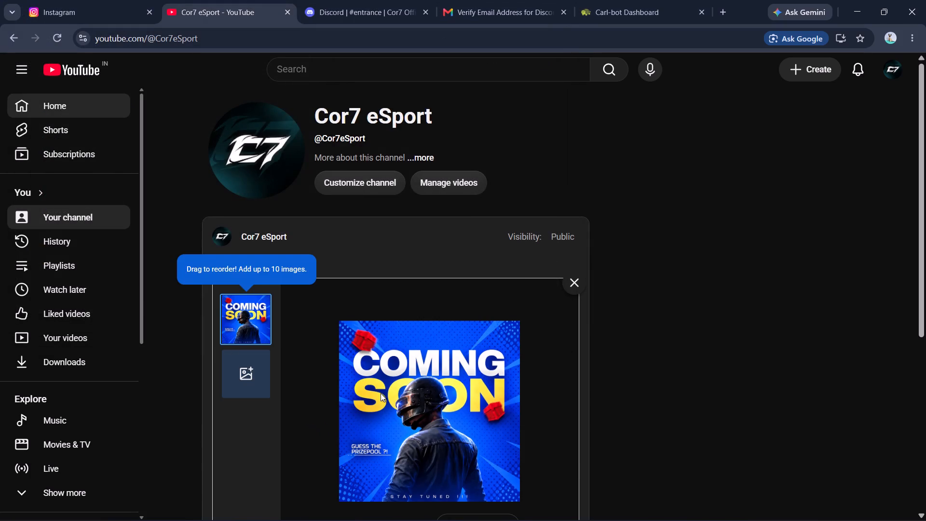
# Check the Coming Soon image's preview crop and publish the post immediately with Public visibility.
pyautogui.scroll(-5, 381, 393)
pyautogui.click(553, 304)
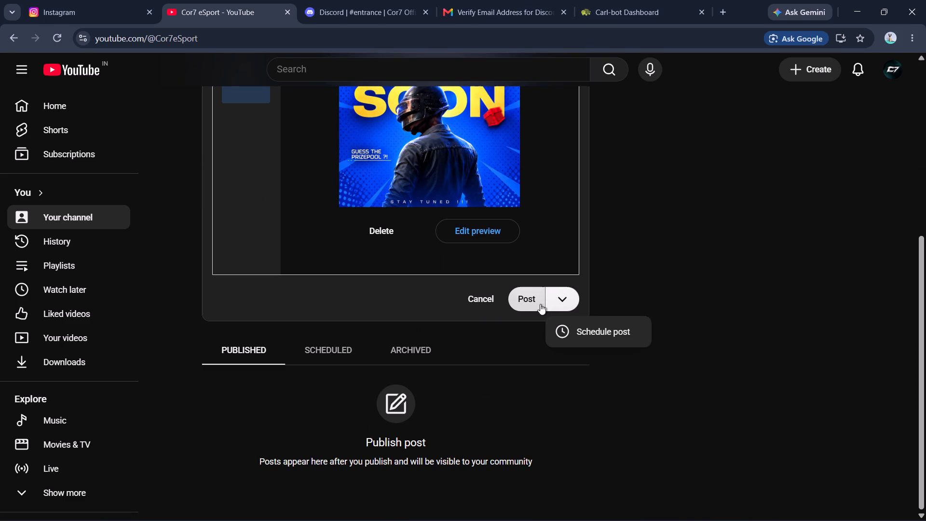
pyautogui.scroll(3, 540, 304)
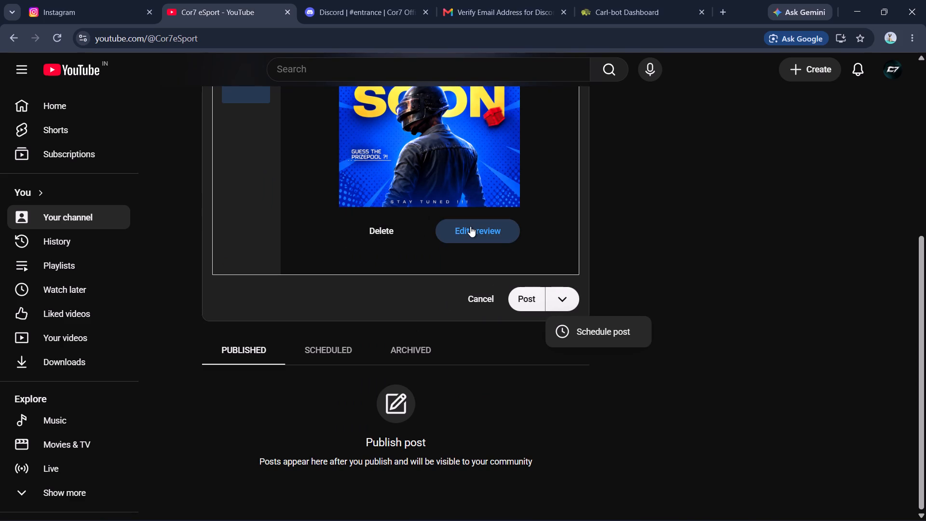
pyautogui.click(470, 226)
pyautogui.scroll(4, 470, 226)
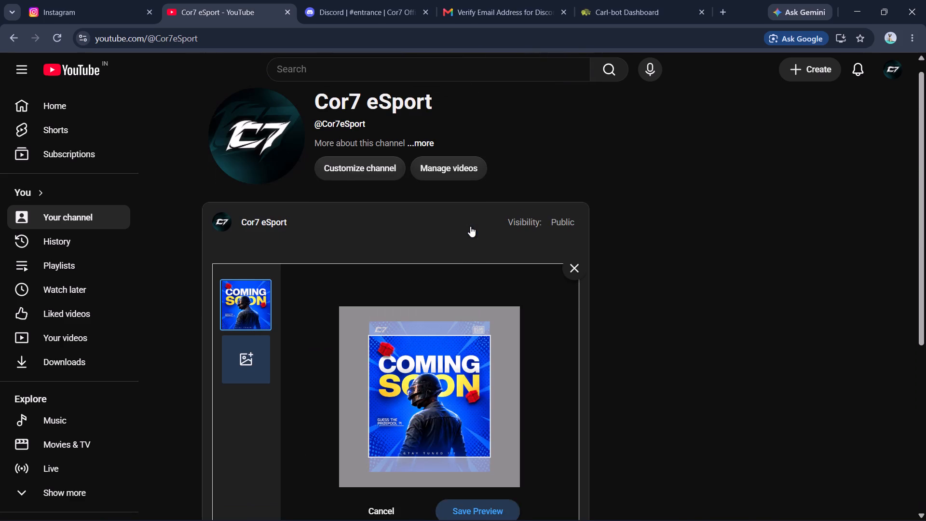
pyautogui.scroll(-7, 376, 291)
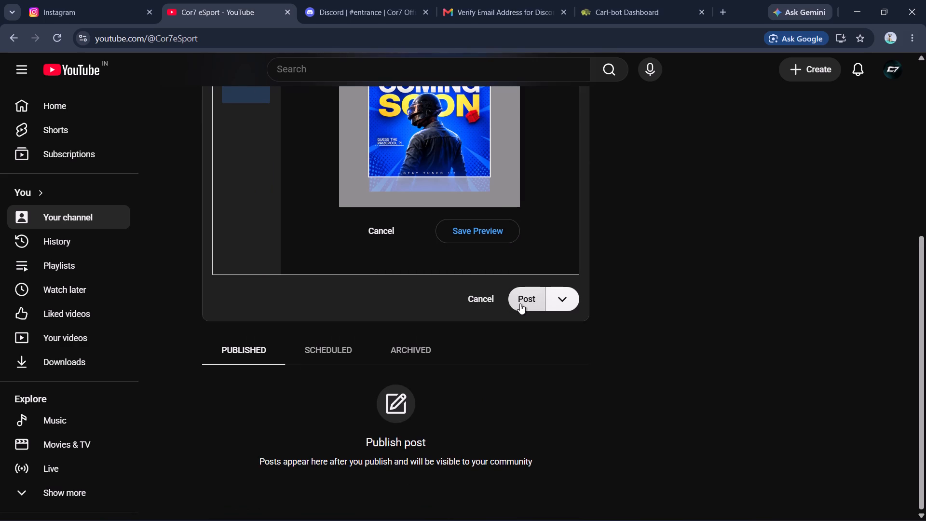
pyautogui.click(521, 303)
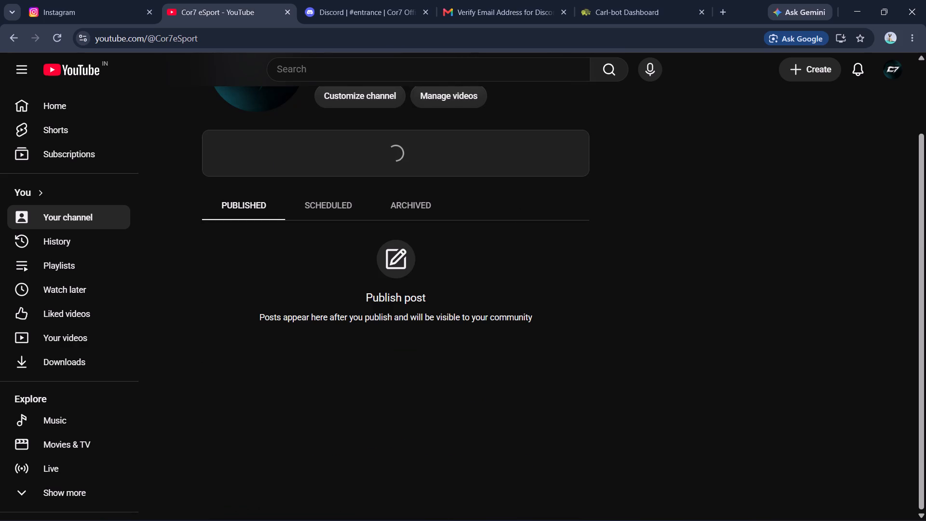
# Open the newly published Coming Soon post for editing and review its image.
pyautogui.scroll(3, 412, 299)
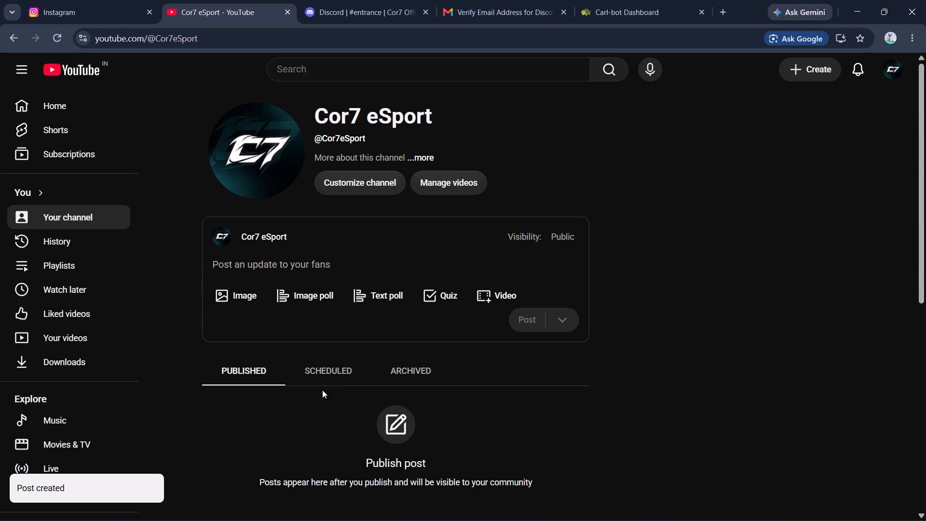
pyautogui.scroll(-1, 400, 450)
pyautogui.scroll(-2, 378, 414)
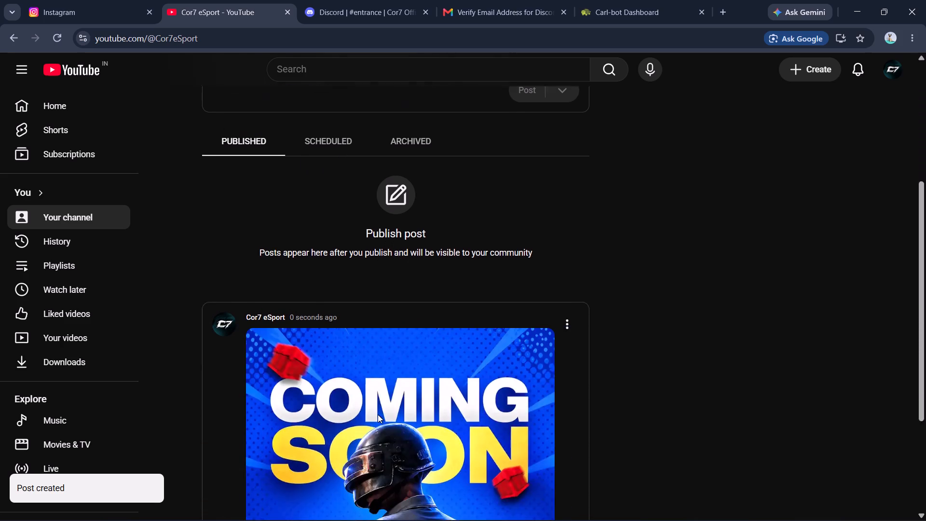
pyautogui.scroll(-1, 378, 414)
pyautogui.click(560, 155)
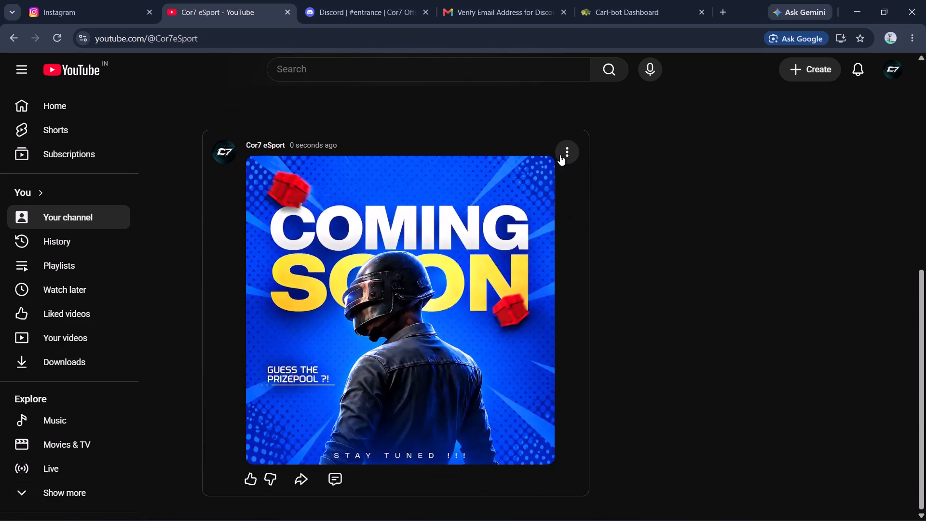
pyautogui.click(589, 189)
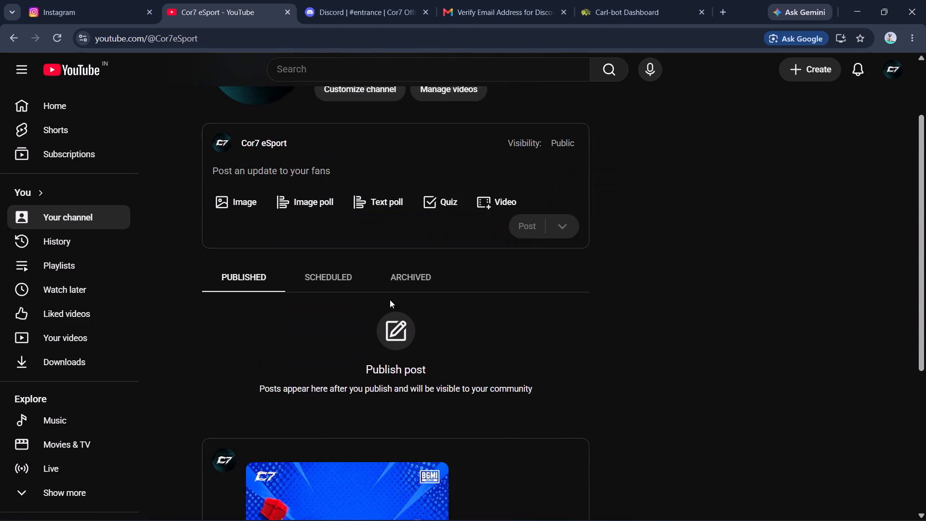
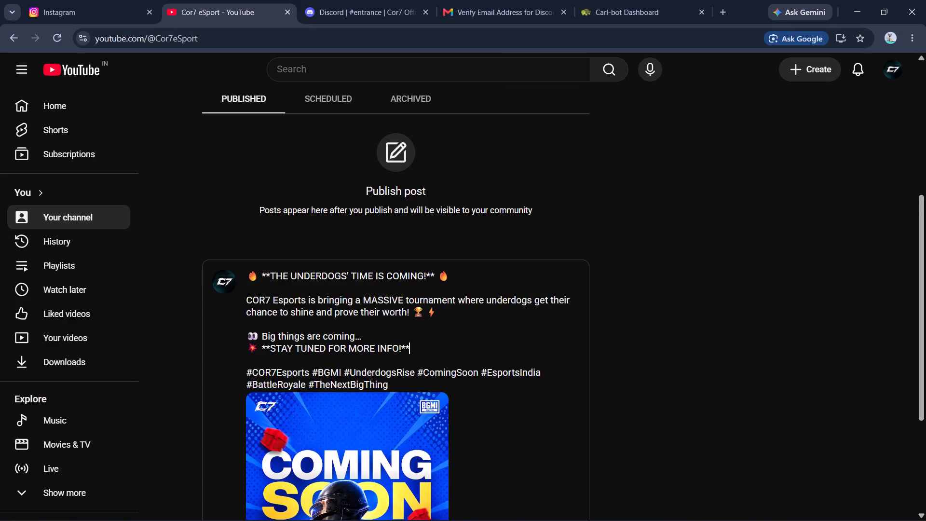
# Remove the double asterisks from both ends of "STAY TUNED FOR MORE INFO!" in the post text.
pyautogui.press('BackSpace')
pyautogui.press('BackSpace')
pyautogui.press('Left')
pyautogui.press('Left')
pyautogui.press('Left')
pyautogui.press('Left')
pyautogui.press('Left')
pyautogui.press('Left')
pyautogui.press('Left')
pyautogui.press('Left')
pyautogui.press('Left')
pyautogui.press('Left')
pyautogui.press('Left')
pyautogui.press('Left')
pyautogui.press('Left')
pyautogui.press('Left')
pyautogui.press('Left')
pyautogui.press('Left')
pyautogui.press('Left')
pyautogui.press('Left')
pyautogui.press('Left')
pyautogui.press('Left')
pyautogui.press('Right')
pyautogui.press('BackSpace')
pyautogui.press('BackSpace')
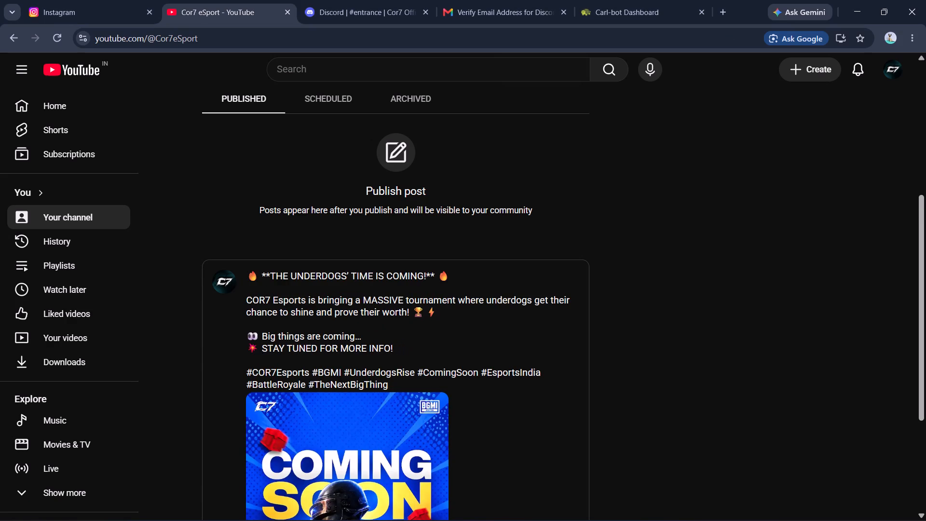
# Remove the double asterisks around "THE UNDERDOGS' TIME IS COMING!" and the space after the first fire emoji, and save the edited post.
pyautogui.press('Up')
pyautogui.press('Up')
pyautogui.press('Up')
pyautogui.press('Up')
pyautogui.click(436, 273)
pyautogui.press('BackSpace')
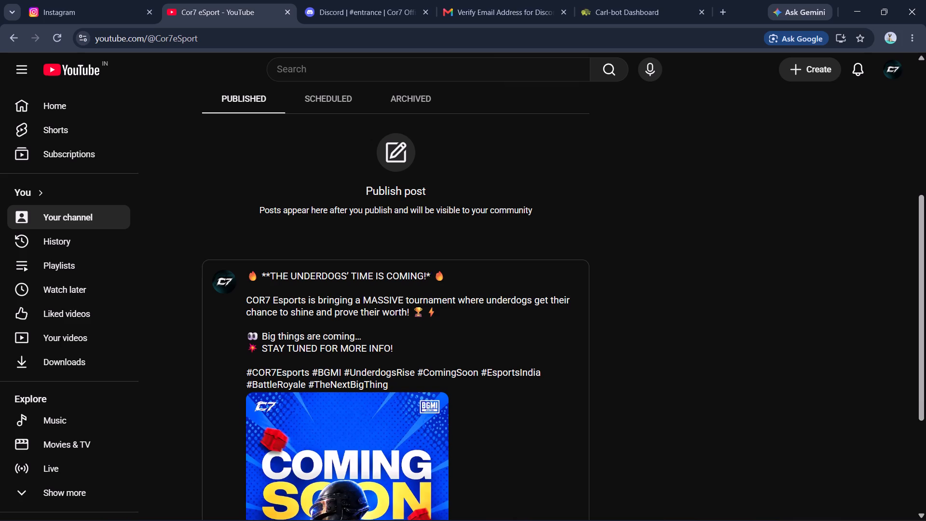
pyautogui.press('BackSpace')
pyautogui.press('Left')
pyautogui.press('Left')
pyautogui.press('Left')
pyautogui.press('Left')
pyautogui.press('Left')
pyautogui.press('Left')
pyautogui.press('Left')
pyautogui.press('Left')
pyautogui.press('Left')
pyautogui.press('Left')
pyautogui.press('Left')
pyautogui.press('Left')
pyautogui.press('Left')
pyautogui.press('Left')
pyautogui.press('Left')
pyautogui.press('Left')
pyautogui.press('Left')
pyautogui.press('Left')
pyautogui.press('Left')
pyautogui.press('Left')
pyautogui.press('Left')
pyautogui.press('Left')
pyautogui.press('Left')
pyautogui.press('Left')
pyautogui.press('Right')
pyautogui.press('BackSpace')
pyautogui.press('BackSpace')
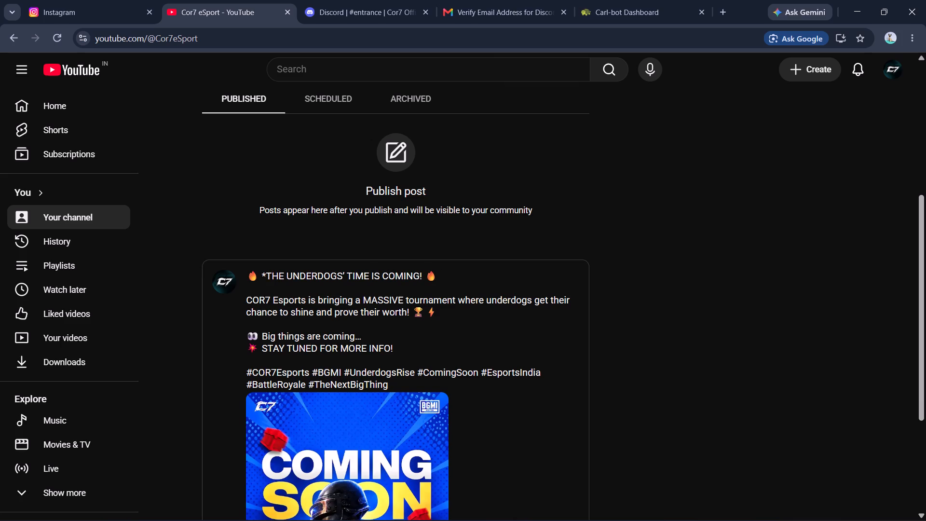
pyautogui.press('BackSpace')
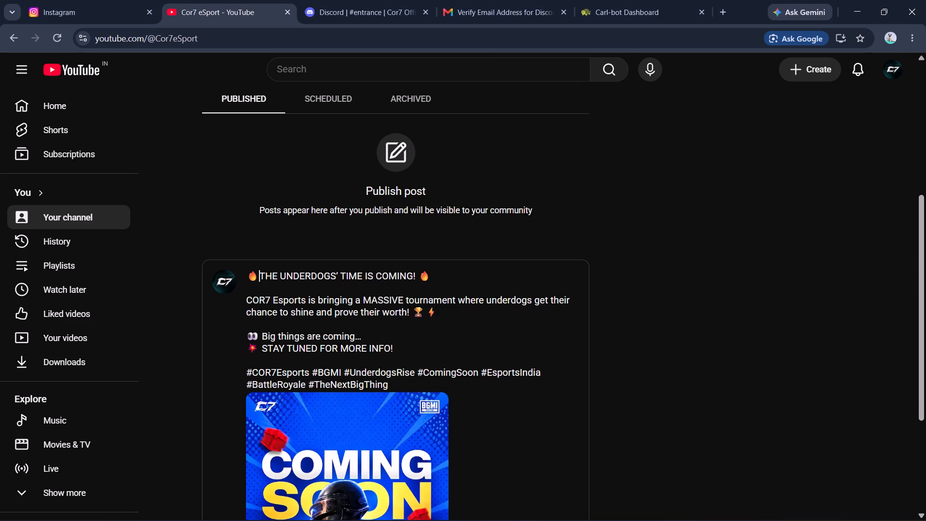
pyautogui.scroll(-5, 528, 342)
pyautogui.click(570, 480)
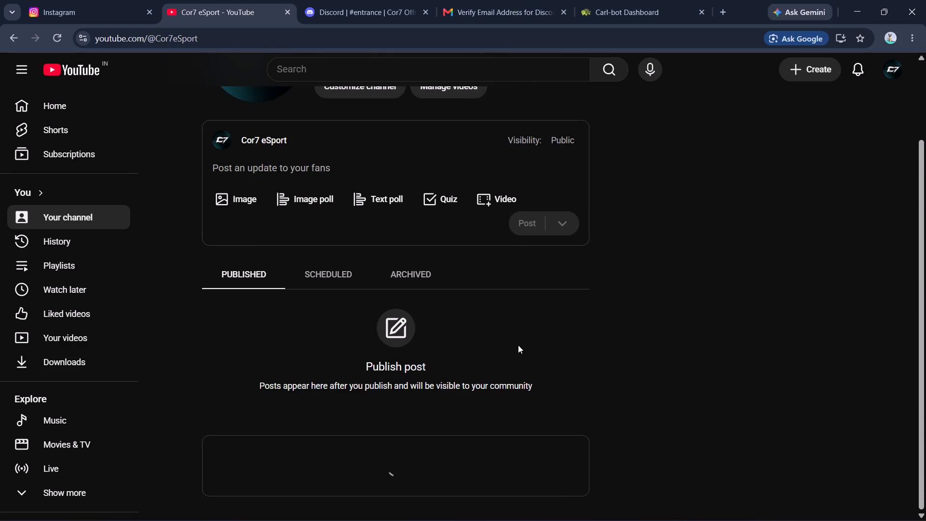
# Review the edited Coming Soon post's text and image on the channel page.
pyautogui.scroll(-4, 518, 345)
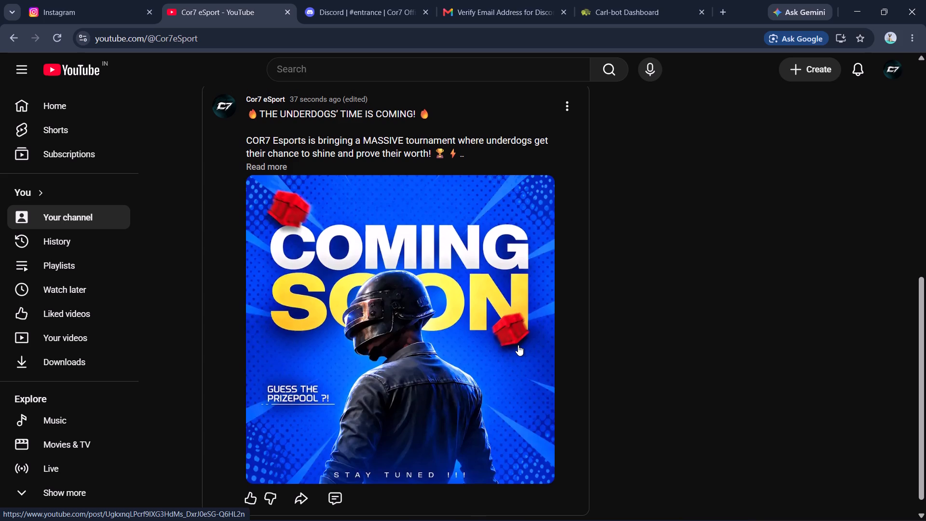
pyautogui.scroll(-3, 518, 345)
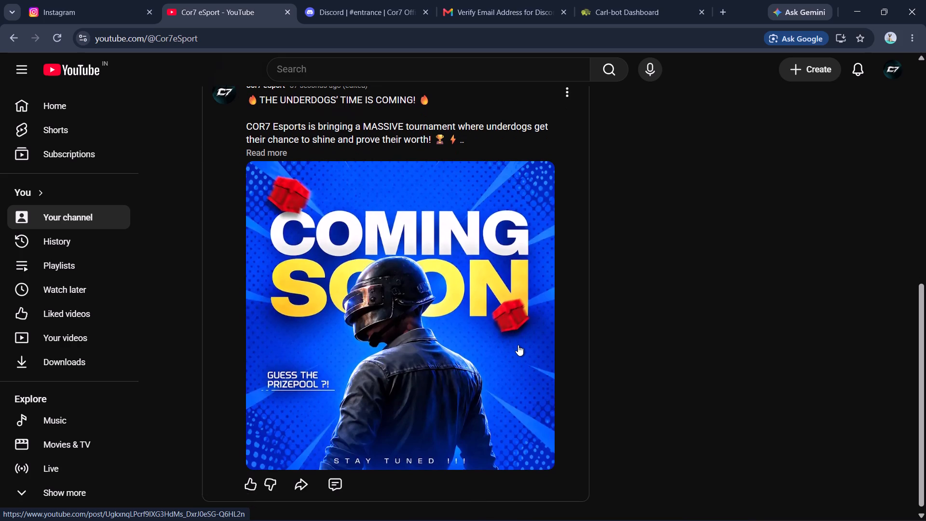
pyautogui.scroll(4, 518, 345)
pyautogui.scroll(-5, 518, 345)
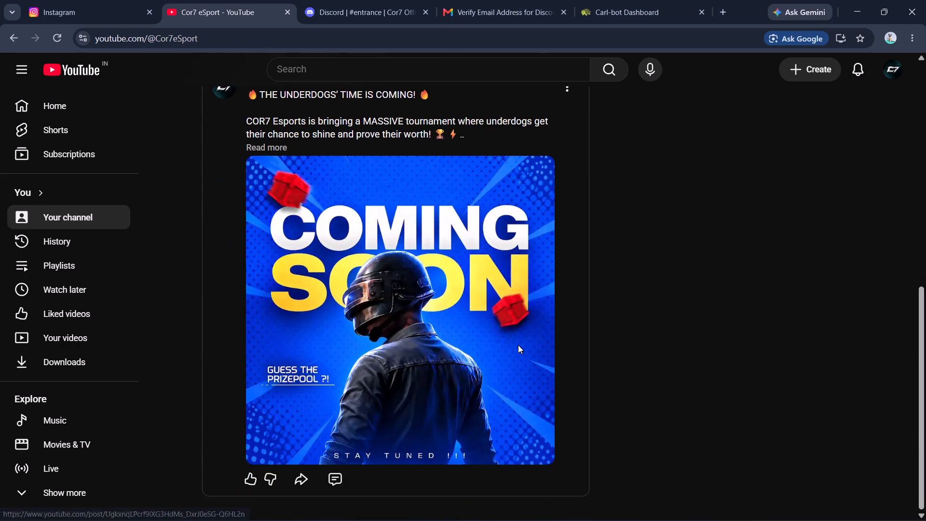
pyautogui.scroll(7, 518, 345)
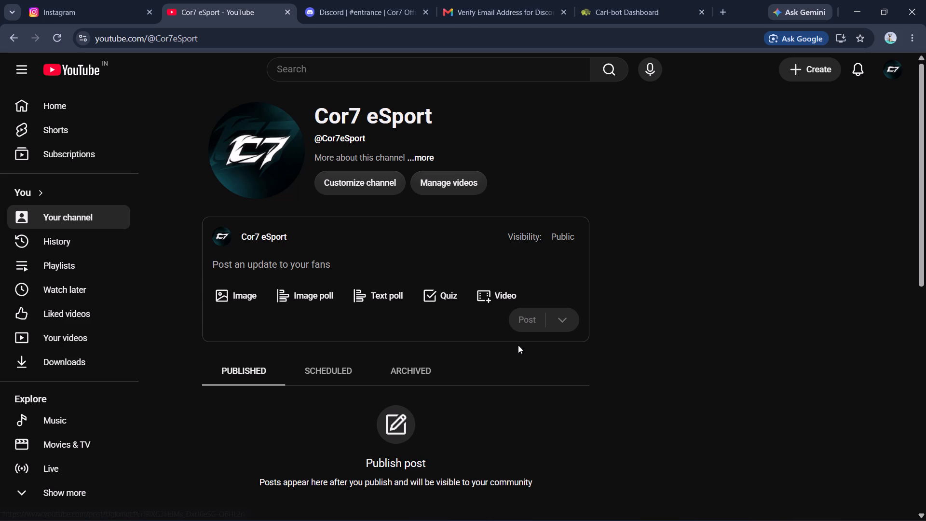
# Copy the share link of the edited Coming Soon post on the Cor7 eSport channel page.
pyautogui.scroll(-4, 518, 345)
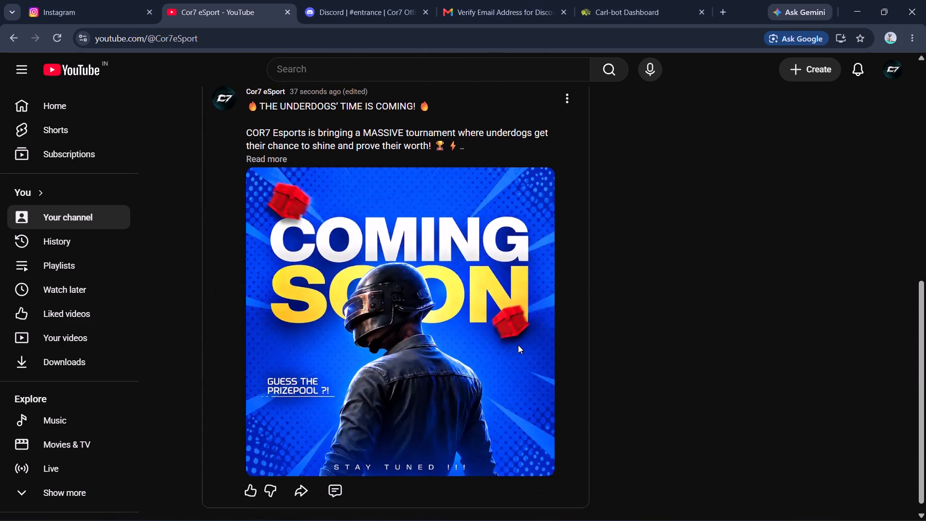
pyautogui.scroll(5, 518, 345)
pyautogui.scroll(-7, 518, 345)
pyautogui.scroll(1, 518, 345)
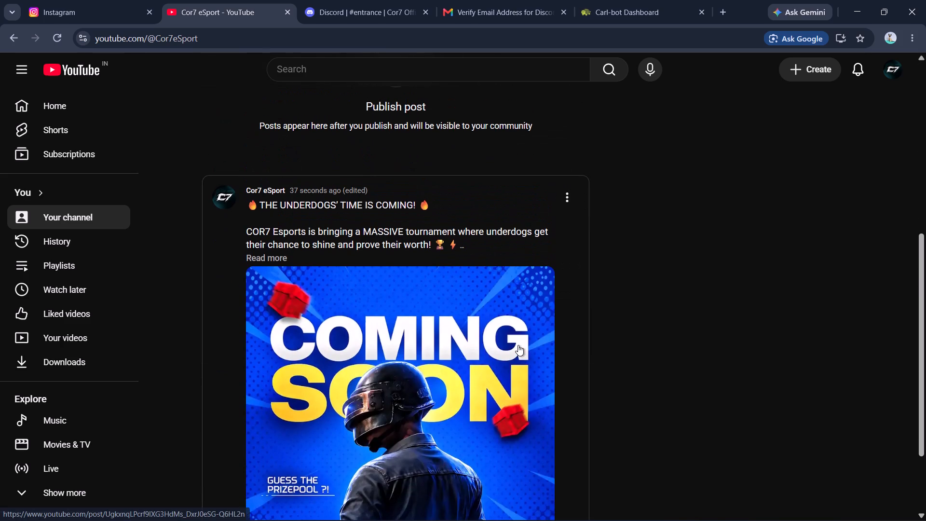
pyautogui.scroll(-3, 518, 345)
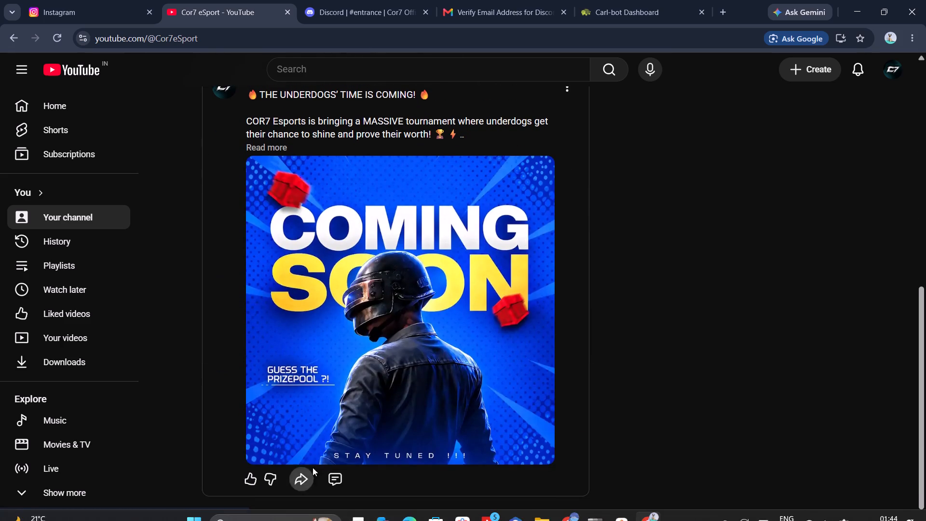
pyautogui.click(300, 484)
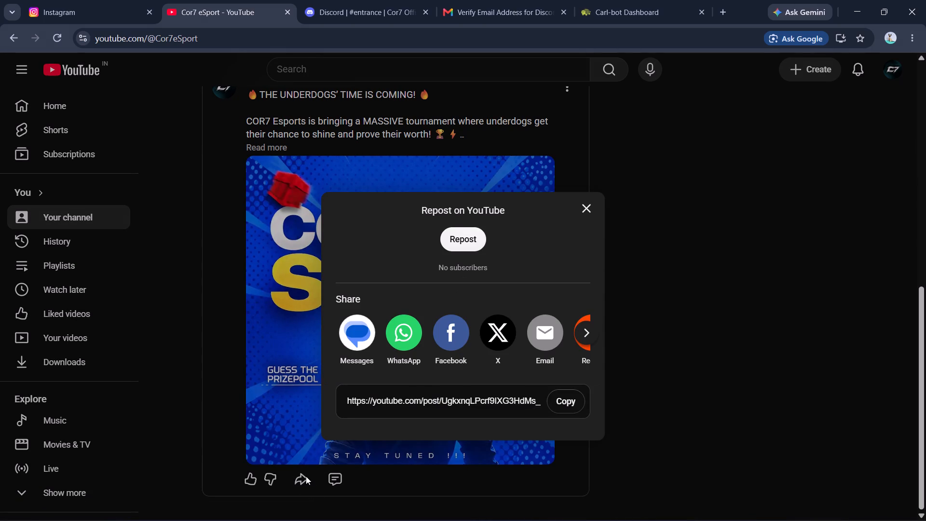
pyautogui.click(560, 381)
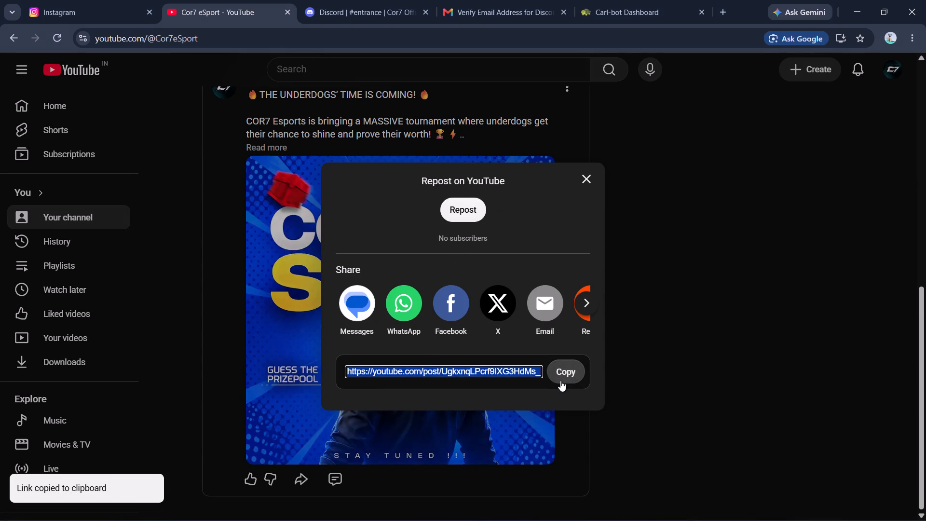